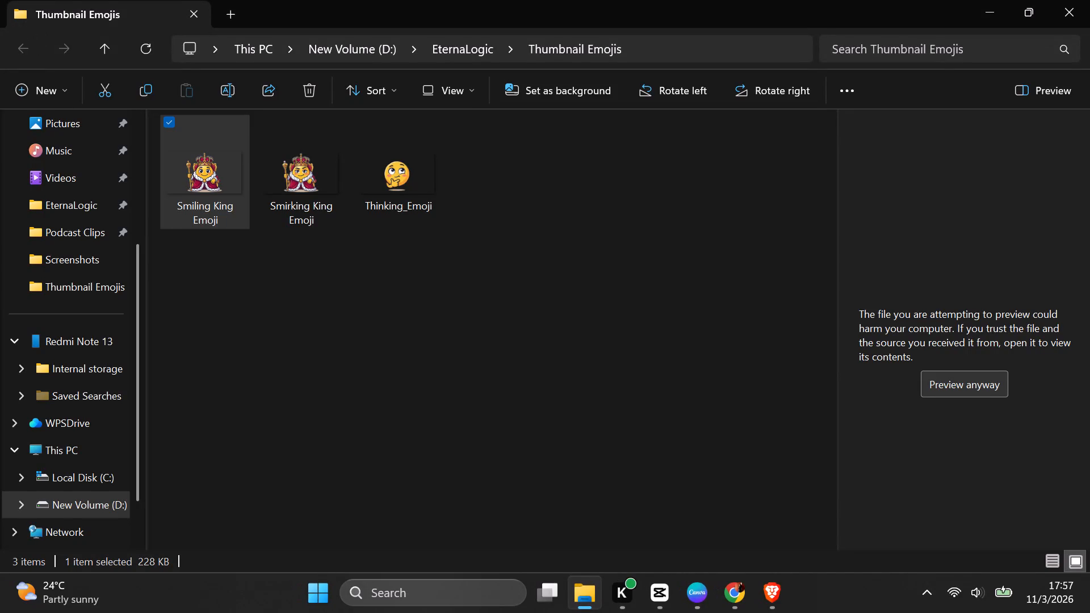
Go to the EternaLogic folder and select its Thumbnail Emojis folder.
{"action": "left_click", "coordinate": [45, 209]}
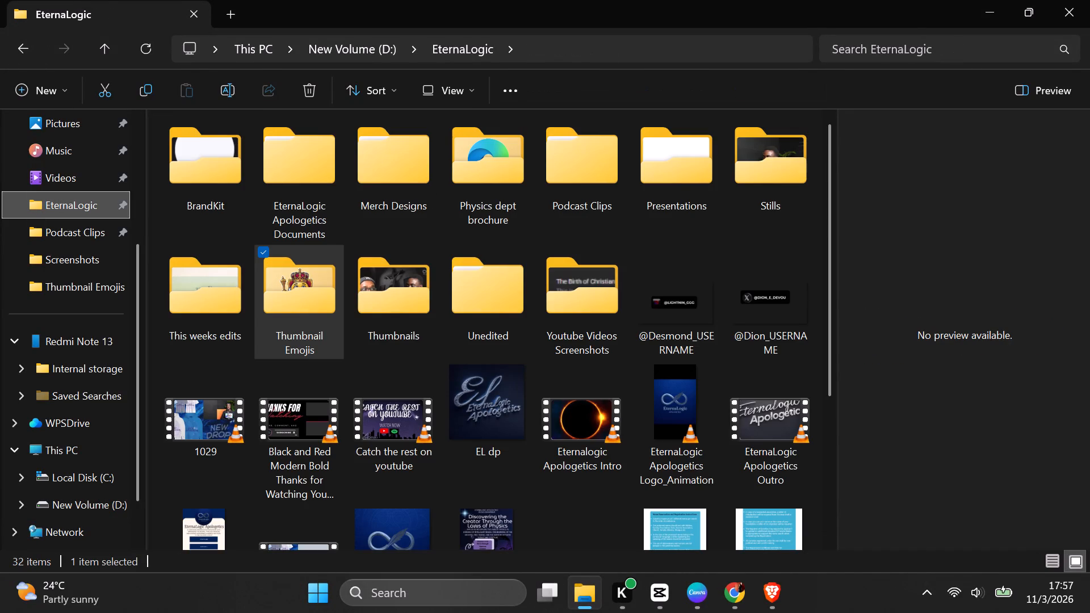
{"action": "left_click", "coordinate": [287, 309]}
{"action": "left_click", "coordinate": [280, 292]}
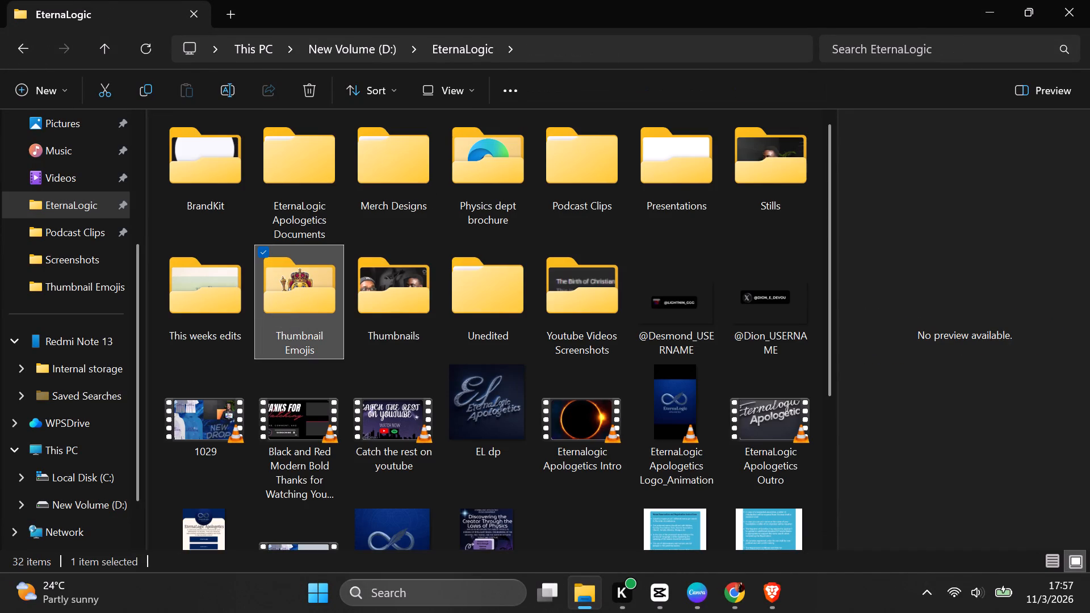
{"action": "left_click", "coordinate": [275, 308]}
{"action": "left_click", "coordinate": [307, 305]}
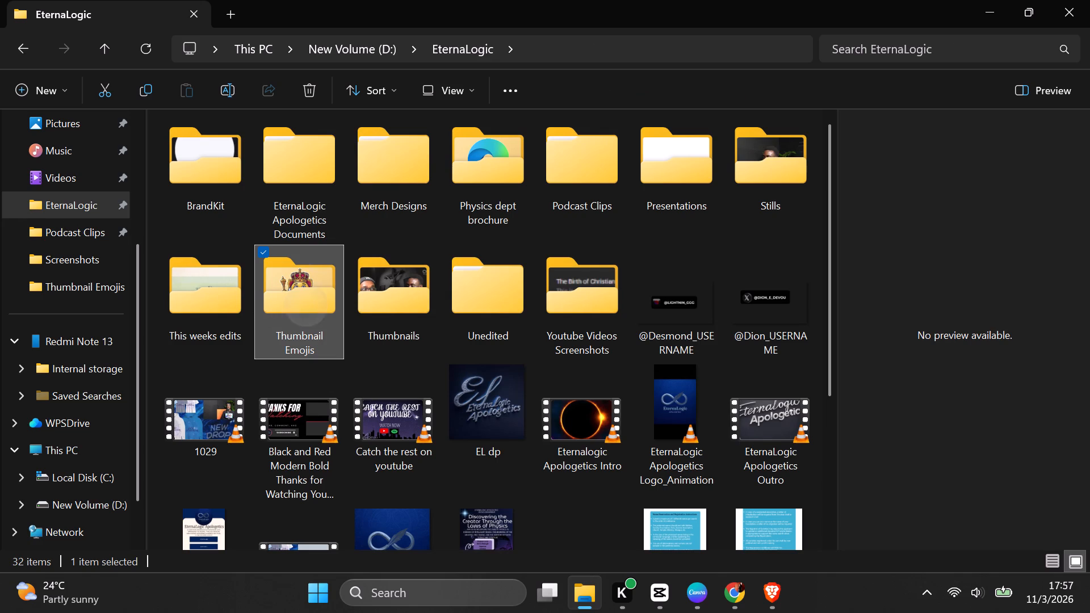
{"action": "left_click", "coordinate": [296, 285]}
{"action": "left_click", "coordinate": [308, 306]}
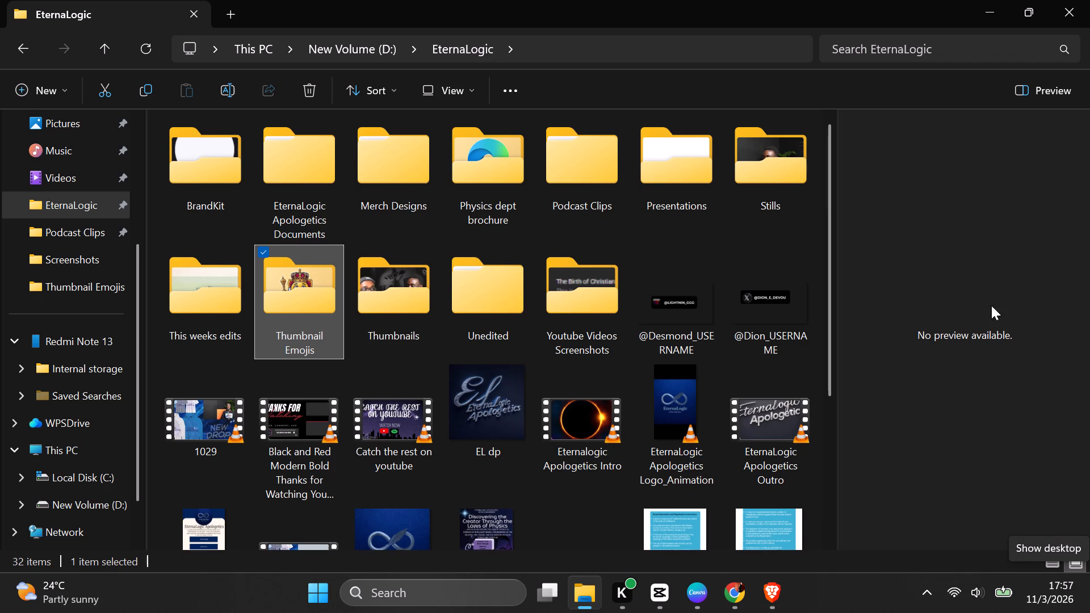
Switch to CapCut and examine project 1029 (1) across its final minutes, checking which camera angle shows up to the end of the footage.
{"action": "left_click", "coordinate": [778, 590]}
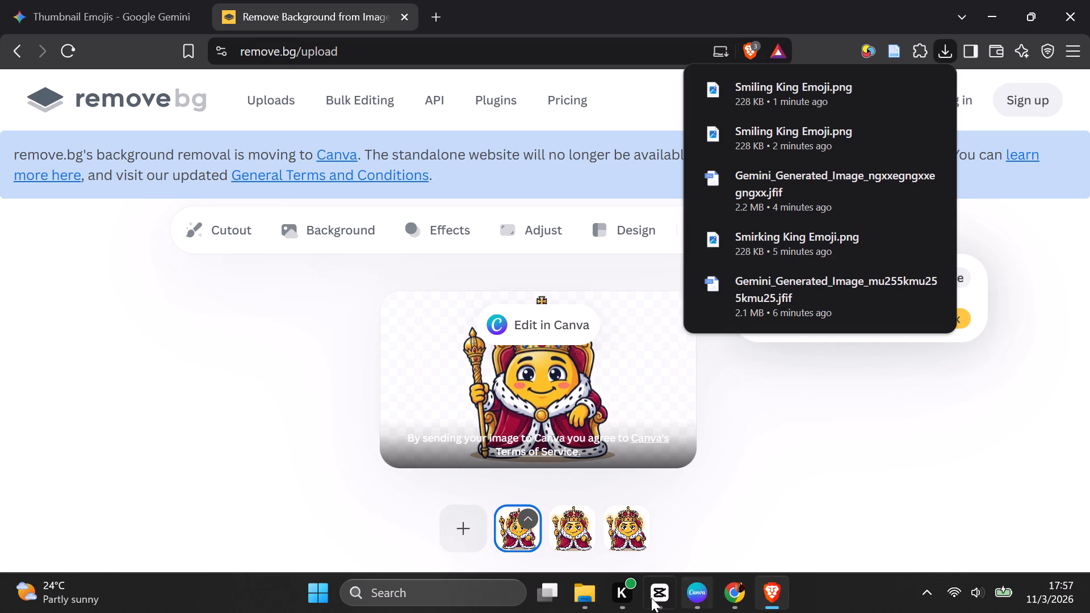
{"action": "left_click", "coordinate": [649, 599]}
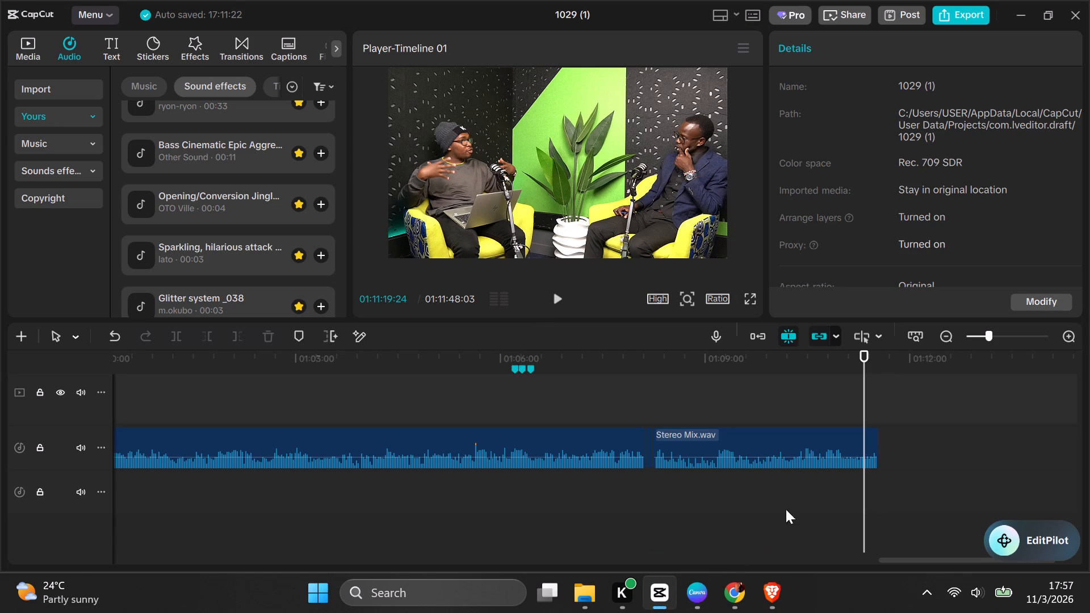
{"action": "left_click", "coordinate": [425, 394]}
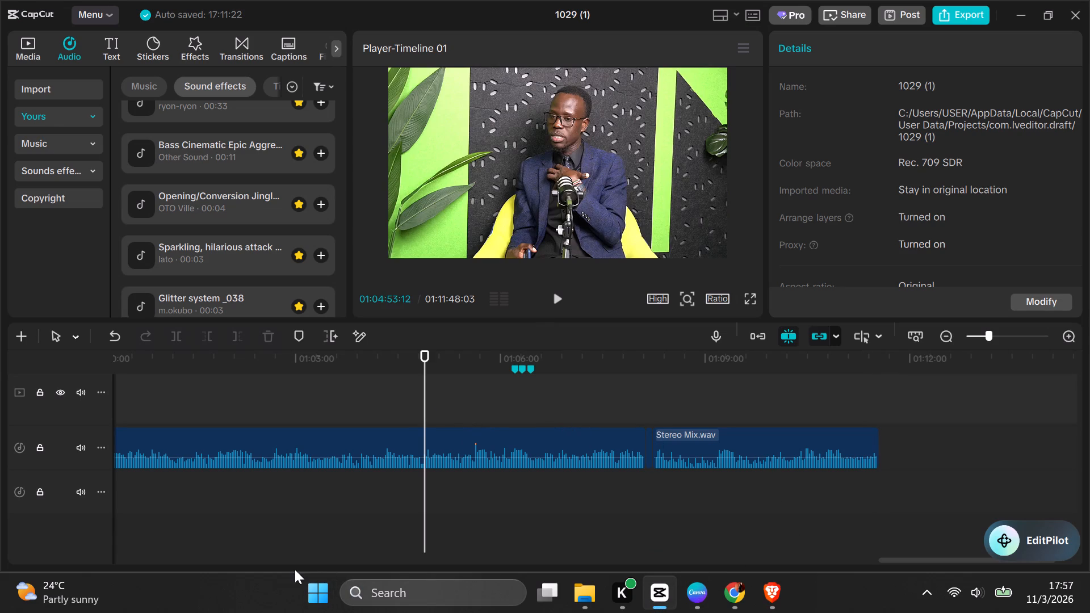
{"action": "scroll", "coordinate": [514, 460], "scroll_direction": "up", "scroll_amount": 9}
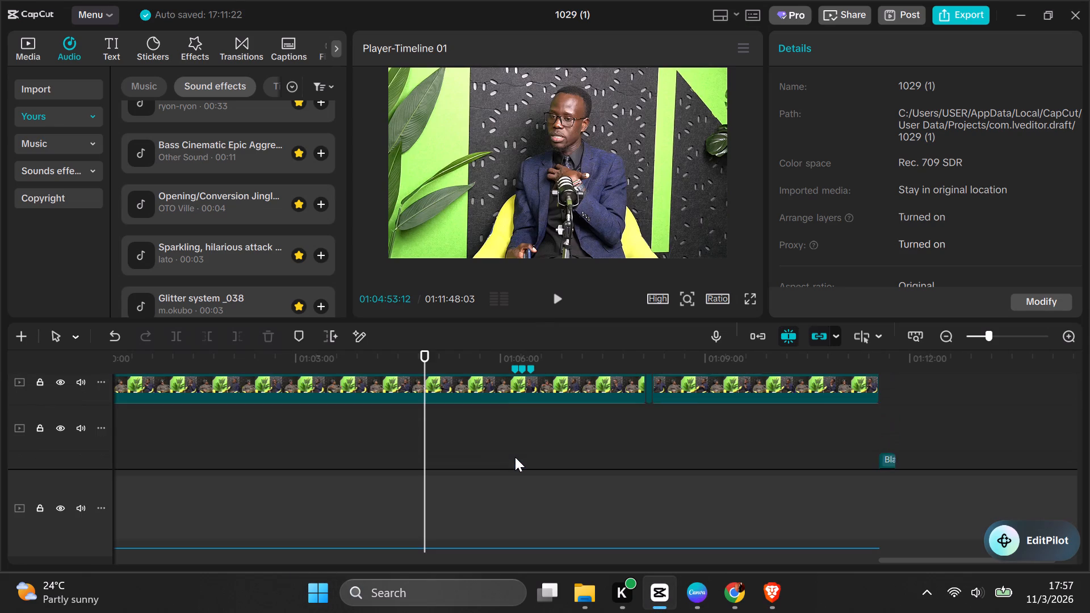
{"action": "scroll", "coordinate": [515, 457], "scroll_direction": "up", "scroll_amount": 3}
{"action": "scroll", "coordinate": [477, 427], "scroll_direction": "up", "scroll_amount": 3}
{"action": "left_click", "coordinate": [448, 414]}
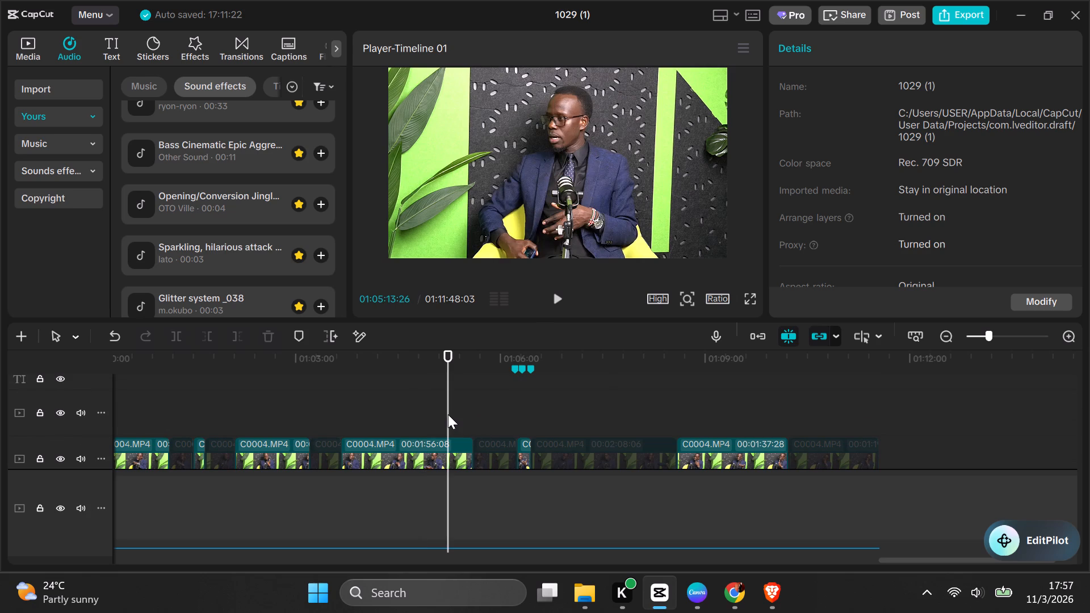
{"action": "left_click", "coordinate": [556, 413]}
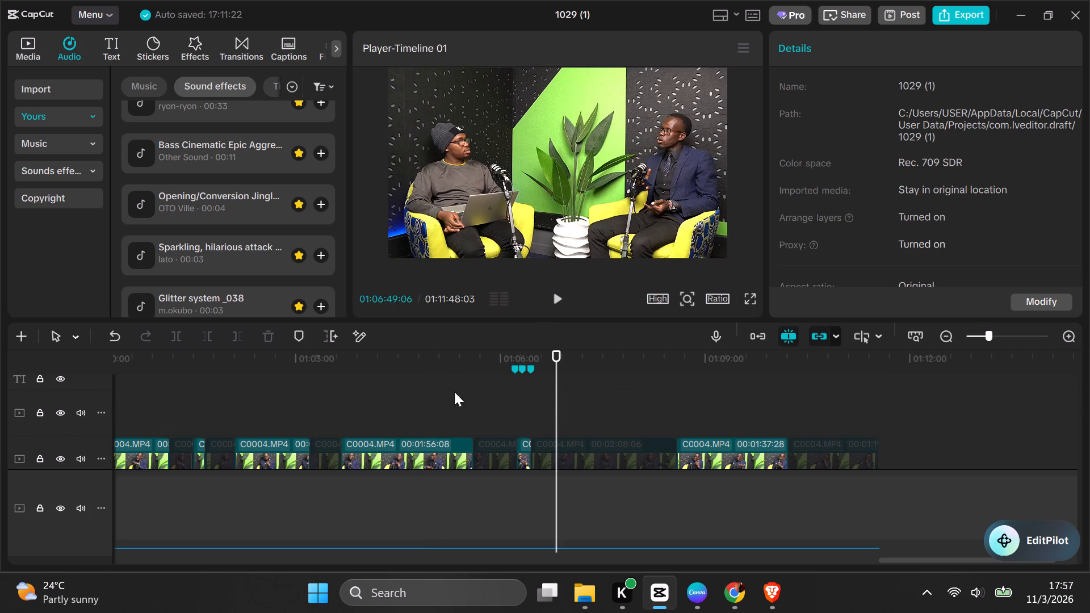
{"action": "left_click", "coordinate": [410, 388]}
{"action": "left_click", "coordinate": [357, 381]}
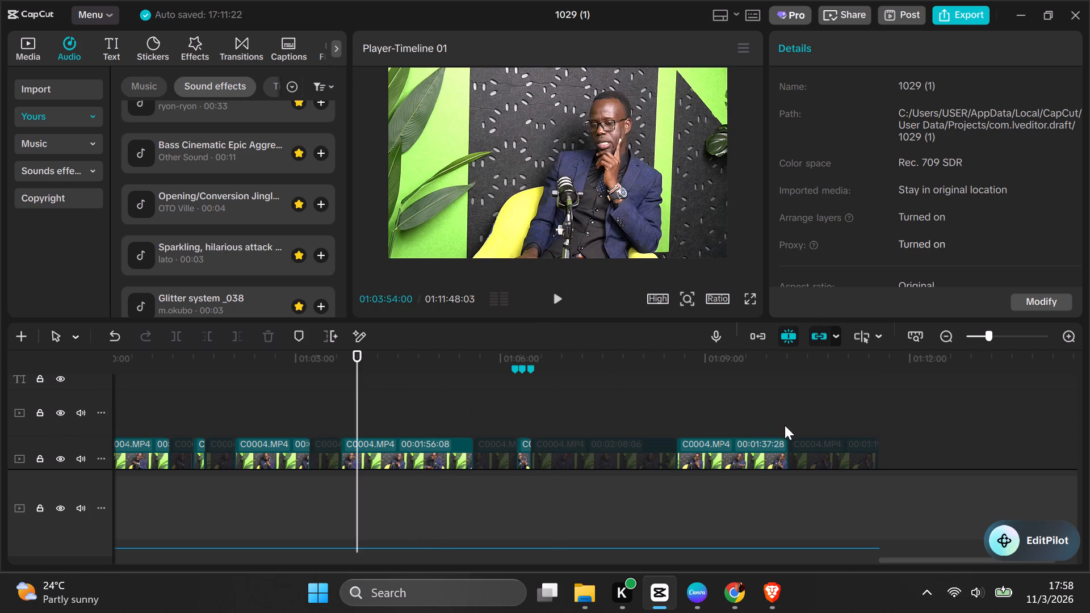
{"action": "left_click", "coordinate": [750, 406]}
{"action": "left_click", "coordinate": [773, 405]}
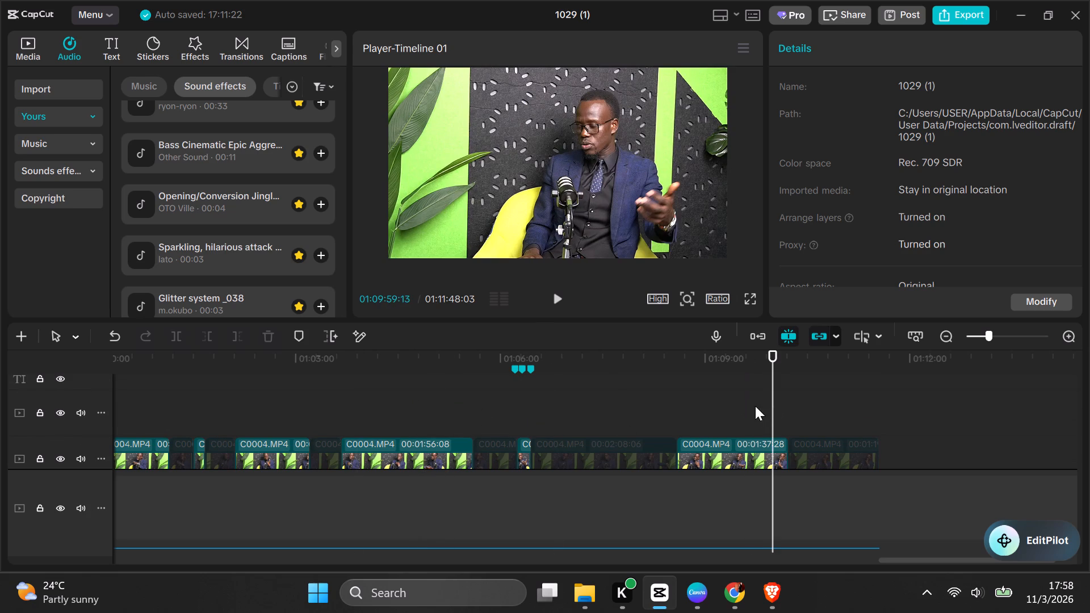
{"action": "left_click", "coordinate": [778, 402]}
{"action": "left_click", "coordinate": [789, 402]}
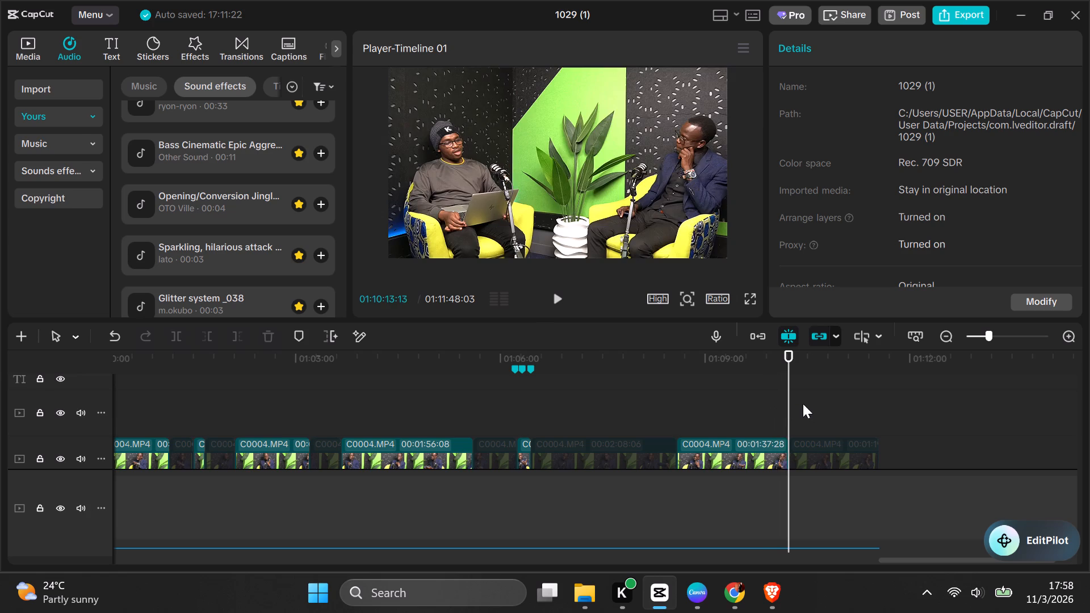
{"action": "left_click", "coordinate": [811, 404]}
{"action": "scroll", "coordinate": [839, 406], "scroll_direction": "down", "scroll_amount": 4}
{"action": "scroll", "coordinate": [841, 406], "scroll_direction": "up", "scroll_amount": 4}
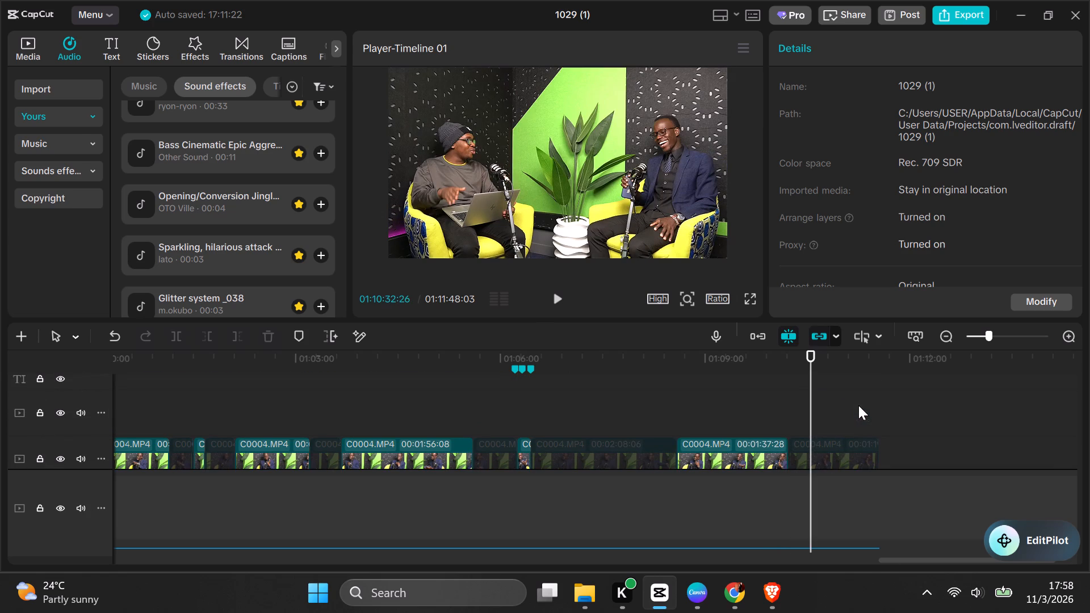
{"action": "left_click", "coordinate": [859, 405]}
{"action": "left_click", "coordinate": [864, 405]}
{"action": "left_click", "coordinate": [869, 401]}
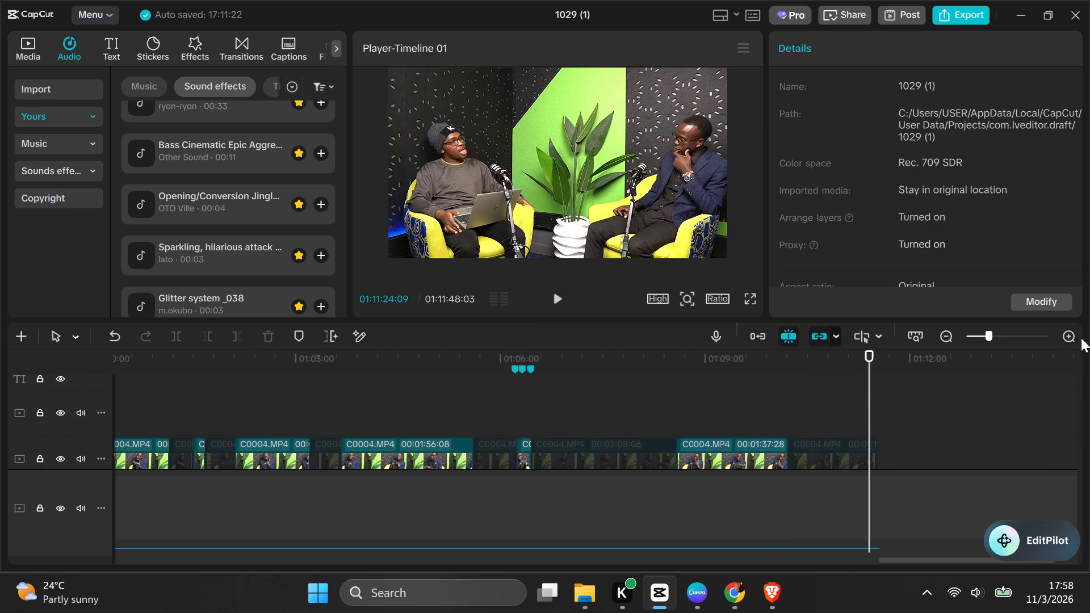
{"action": "left_click", "coordinate": [1076, 337]}
{"action": "left_click", "coordinate": [1076, 337]}
{"action": "left_click", "coordinate": [891, 397]}
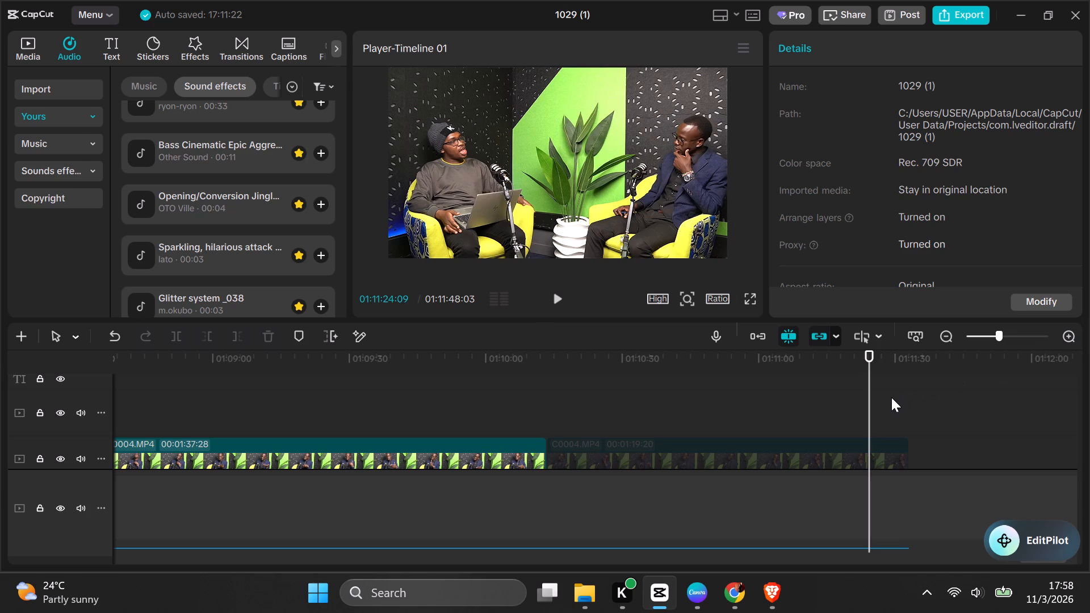
{"action": "left_click", "coordinate": [884, 405]}
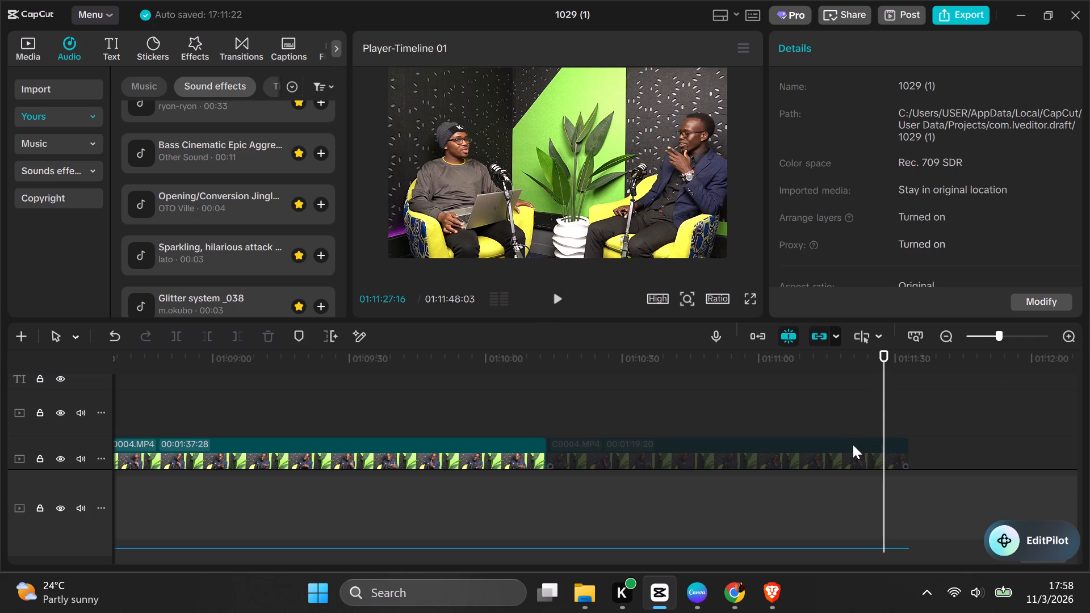
Activate the disabled last C0004.MP4 clip, 00:01:19:20 long, at the end of its video track.
{"action": "scroll", "coordinate": [845, 448], "scroll_direction": "down", "scroll_amount": 4}
{"action": "scroll", "coordinate": [853, 458], "scroll_direction": "up", "scroll_amount": 2}
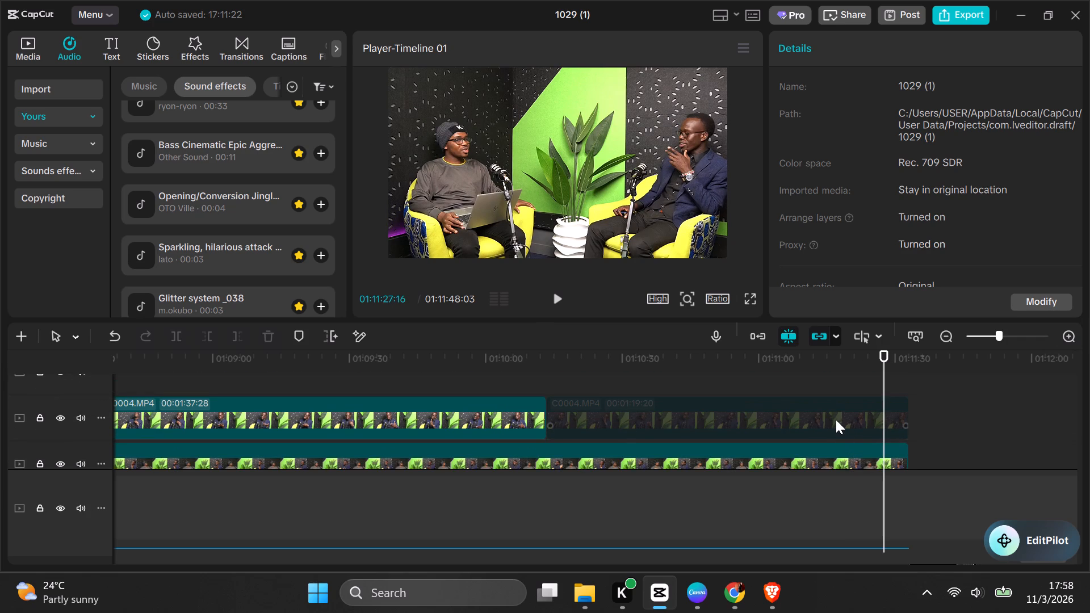
{"action": "left_click", "coordinate": [836, 412]}
{"action": "right_click", "coordinate": [833, 410]}
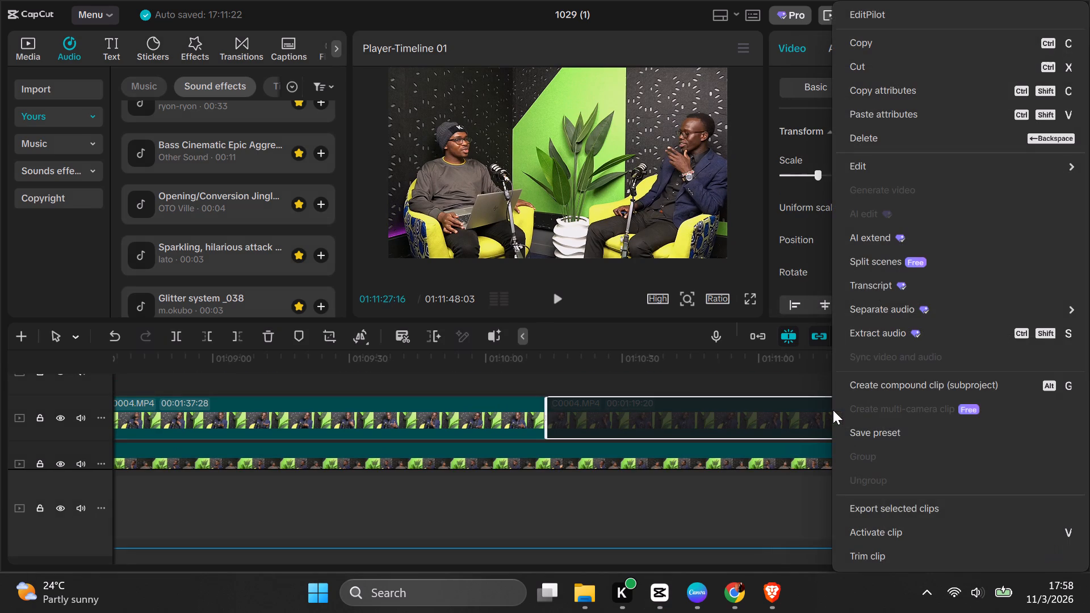
{"action": "left_click", "coordinate": [877, 537]}
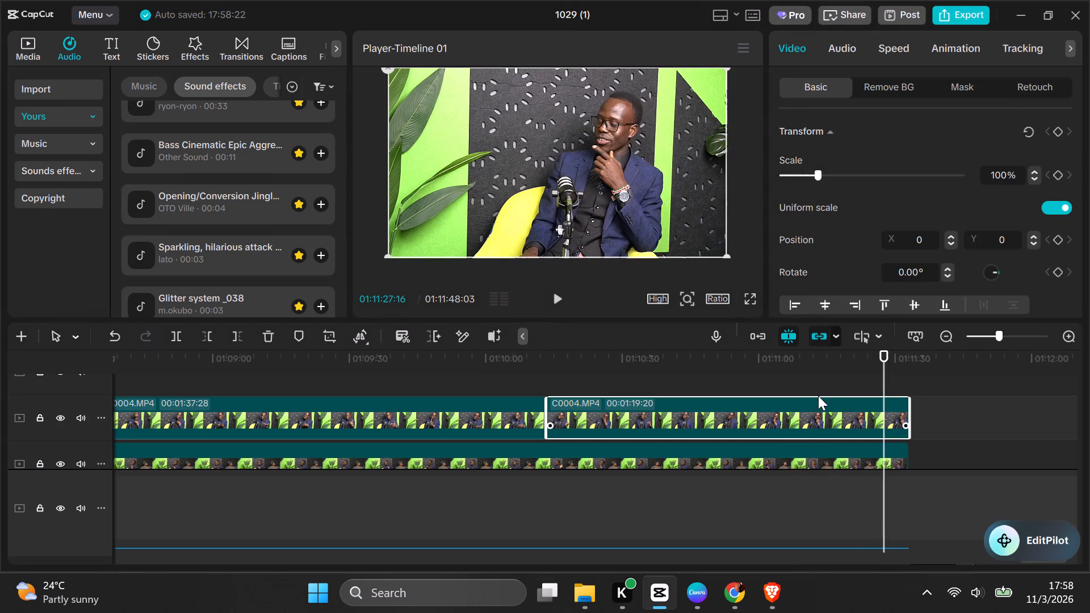
Examine the closing seconds of the last C0004.MP4 close-up clip, stepping back from its end to about 01:11:27.
{"action": "left_click", "coordinate": [824, 377]}
{"action": "left_click", "coordinate": [861, 381]}
{"action": "left_click", "coordinate": [888, 379]}
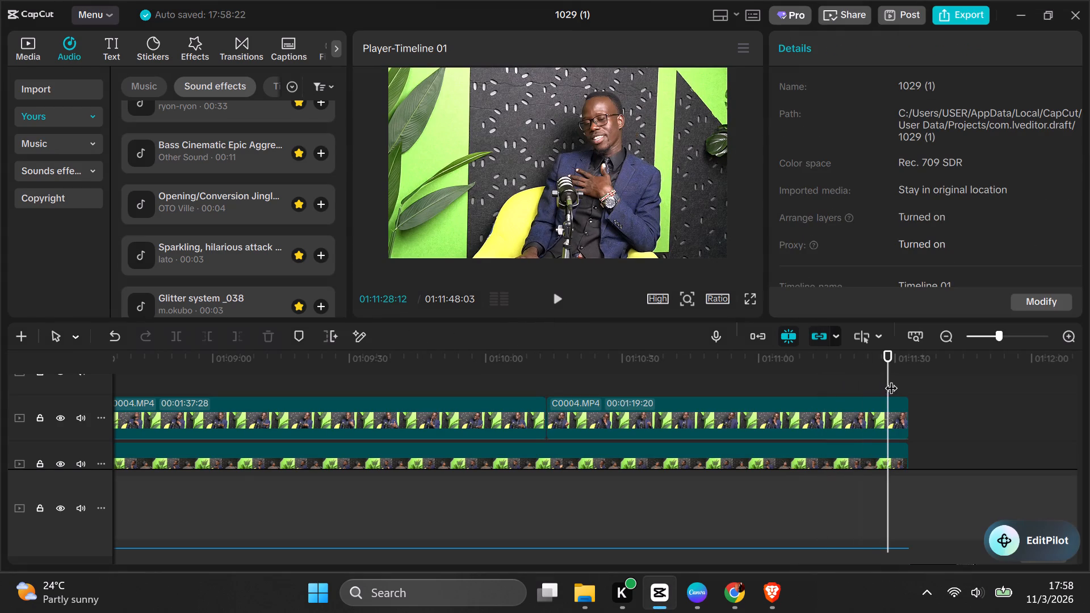
{"action": "left_click", "coordinate": [899, 382]}
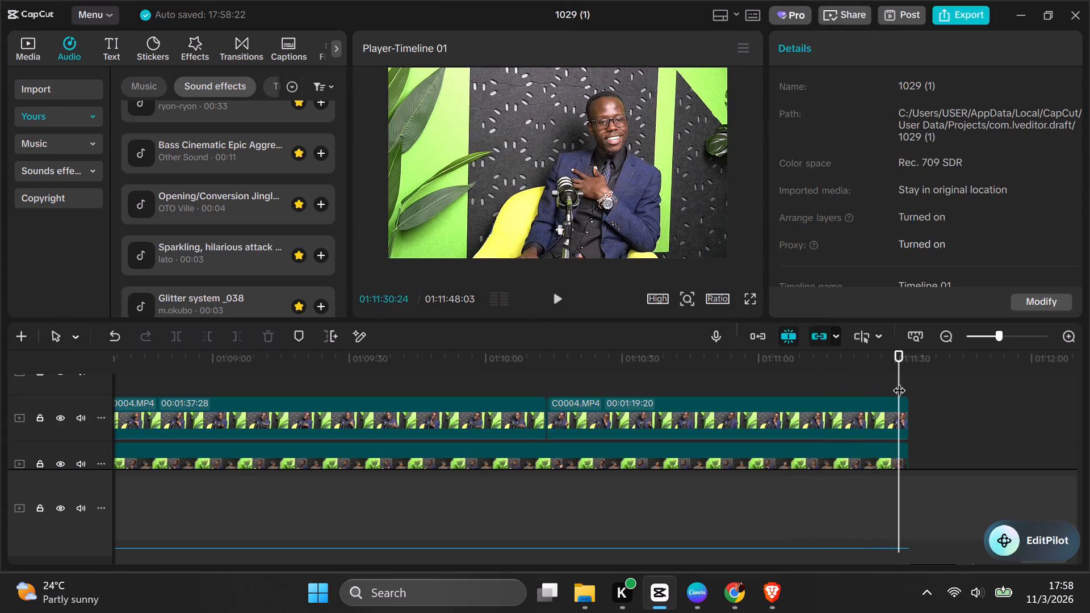
{"action": "left_click", "coordinate": [903, 379]}
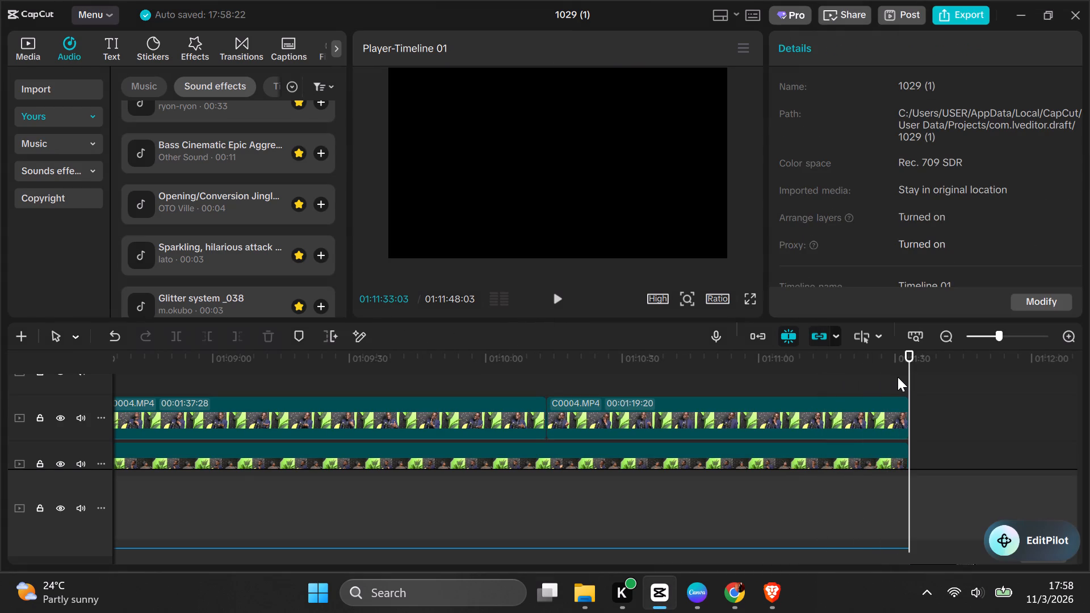
{"action": "left_click", "coordinate": [898, 377]}
{"action": "key", "text": "Left"}
{"action": "key", "text": "Left"}
{"action": "key", "text": "Left"}
{"action": "key", "text": "Left"}
{"action": "key", "text": "Left"}
{"action": "key", "text": "Left"}
{"action": "key", "text": "Left"}
{"action": "key", "text": "Left"}
{"action": "key", "text": "Left"}
{"action": "key", "text": "Left"}
{"action": "key", "text": "Left"}
{"action": "key", "text": "Left"}
{"action": "key", "text": "Left"}
{"action": "key", "text": "Left"}
{"action": "key", "text": "Left"}
{"action": "key", "text": "Left"}
{"action": "key", "text": "Left"}
{"action": "key", "text": "Left"}
{"action": "key", "text": "Left"}
{"action": "key", "text": "Left"}
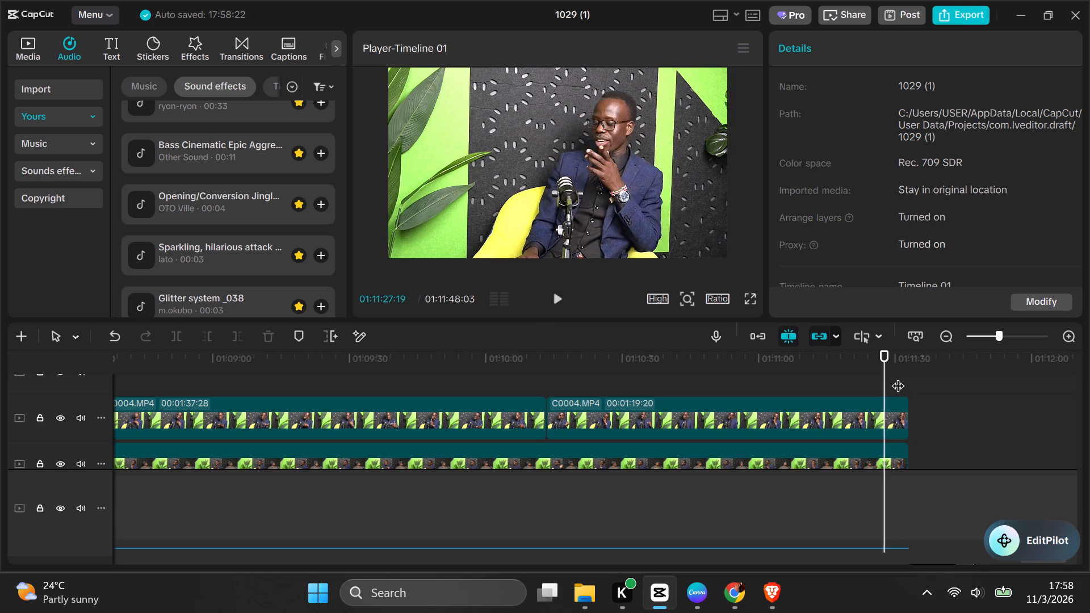
Examine the opening seconds of the last C0004.MP4 clip, around the cut at 01:10:13:13.
{"action": "left_click", "coordinate": [591, 385]}
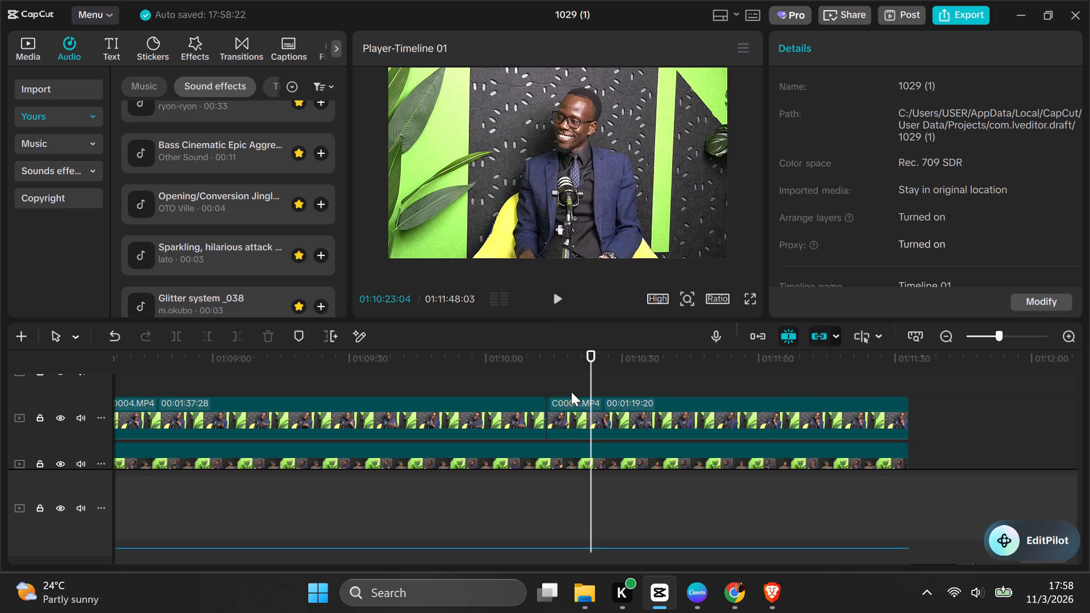
{"action": "left_click", "coordinate": [549, 388]}
{"action": "left_click", "coordinate": [583, 387]}
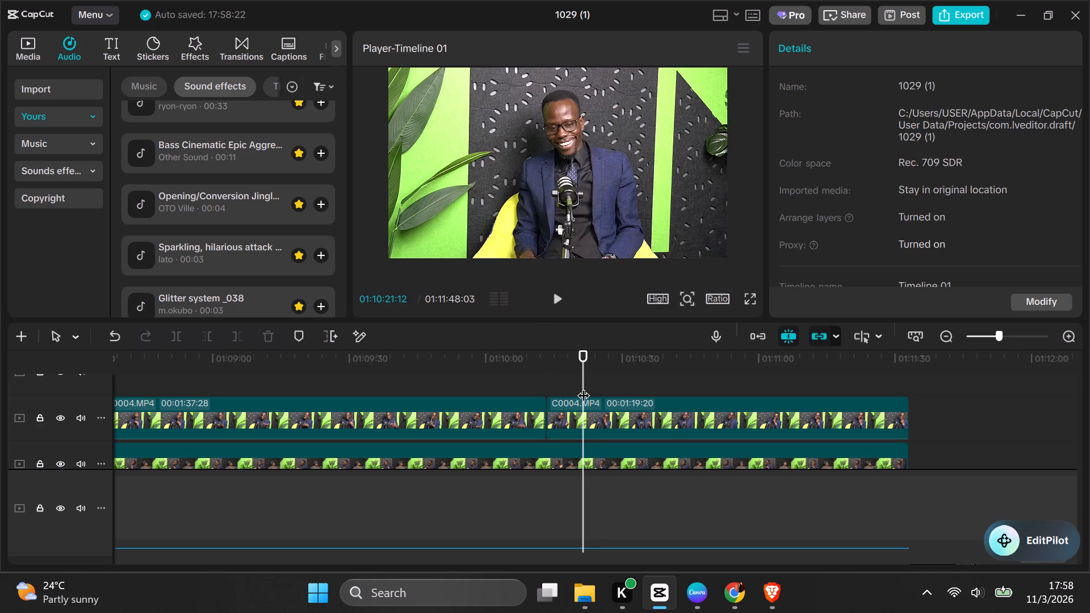
{"action": "left_click", "coordinate": [603, 383]}
{"action": "left_click", "coordinate": [565, 380]}
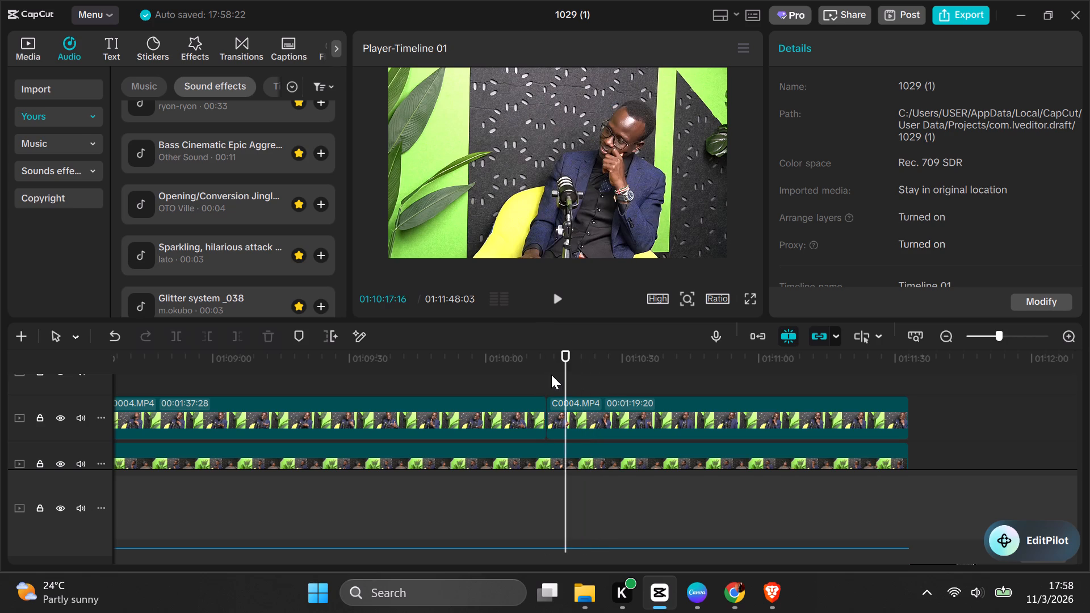
{"action": "left_click", "coordinate": [551, 375]}
{"action": "left_click", "coordinate": [547, 376]}
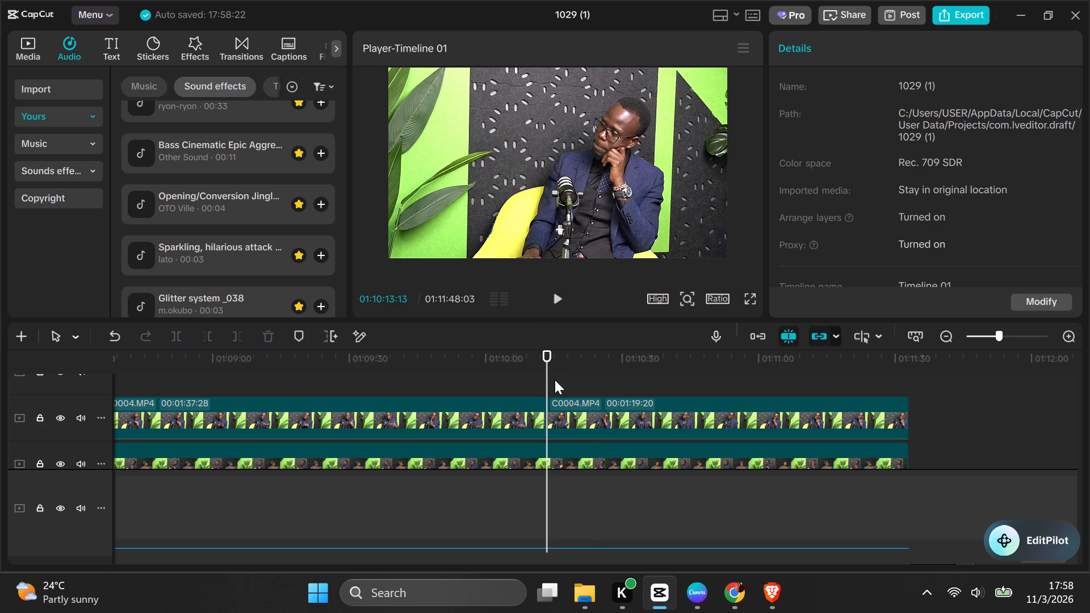
{"action": "left_click", "coordinate": [555, 381]}
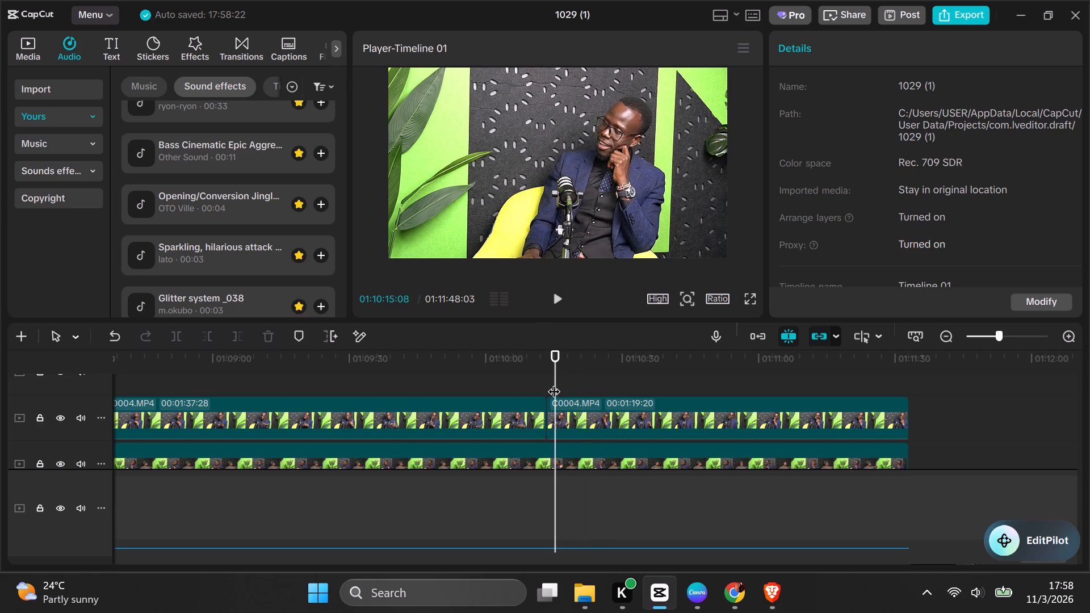
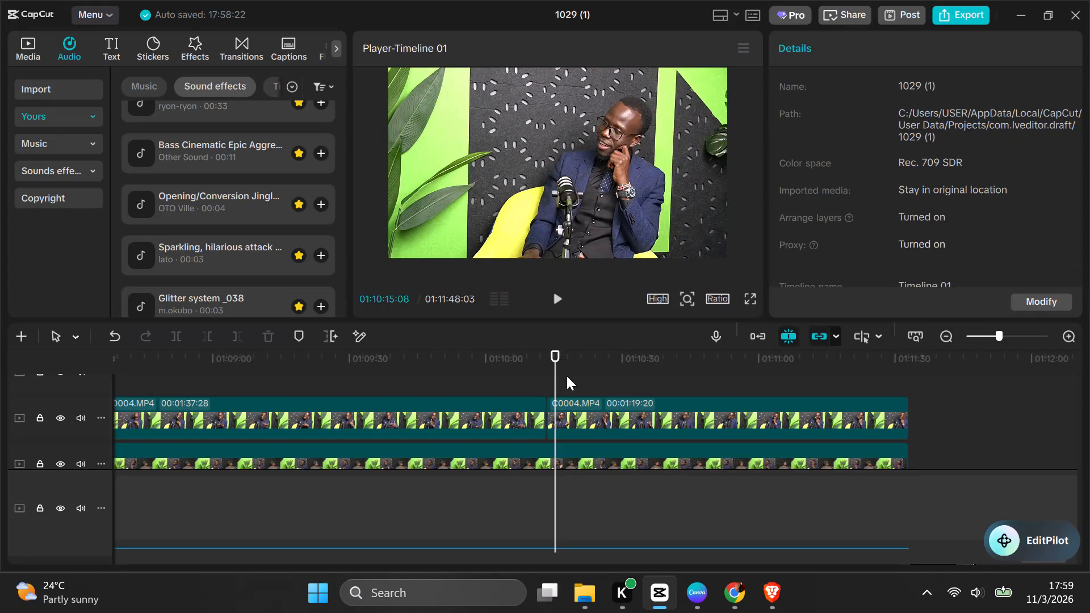
Examine the last C0004.MP4 close-up clip just after its opening cut, between about 01:10:15 and 01:10:18.
{"action": "left_click", "coordinate": [567, 377]}
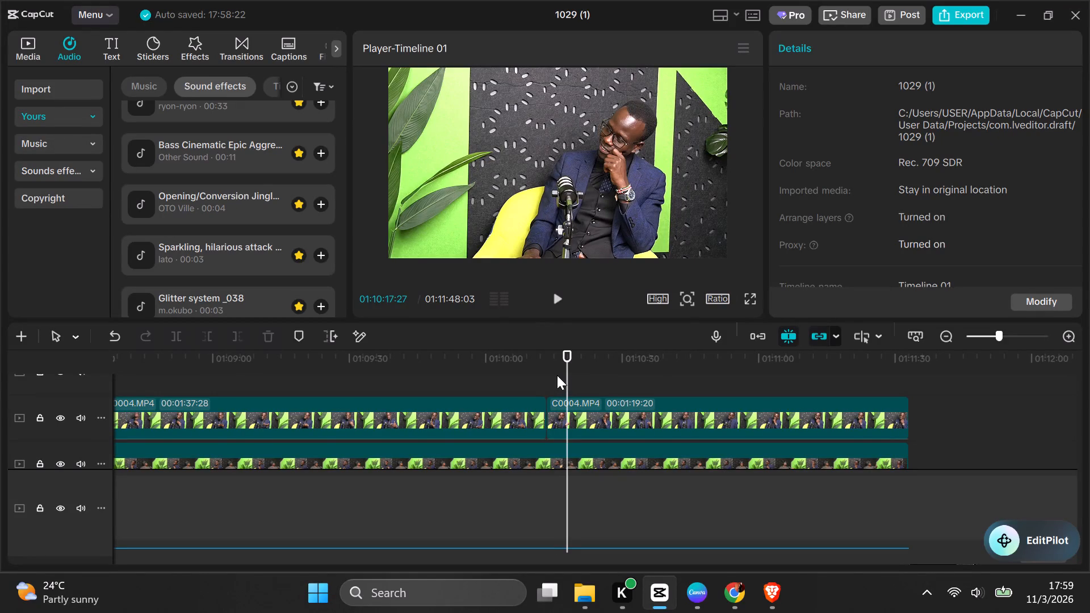
{"action": "left_click", "coordinate": [557, 375]}
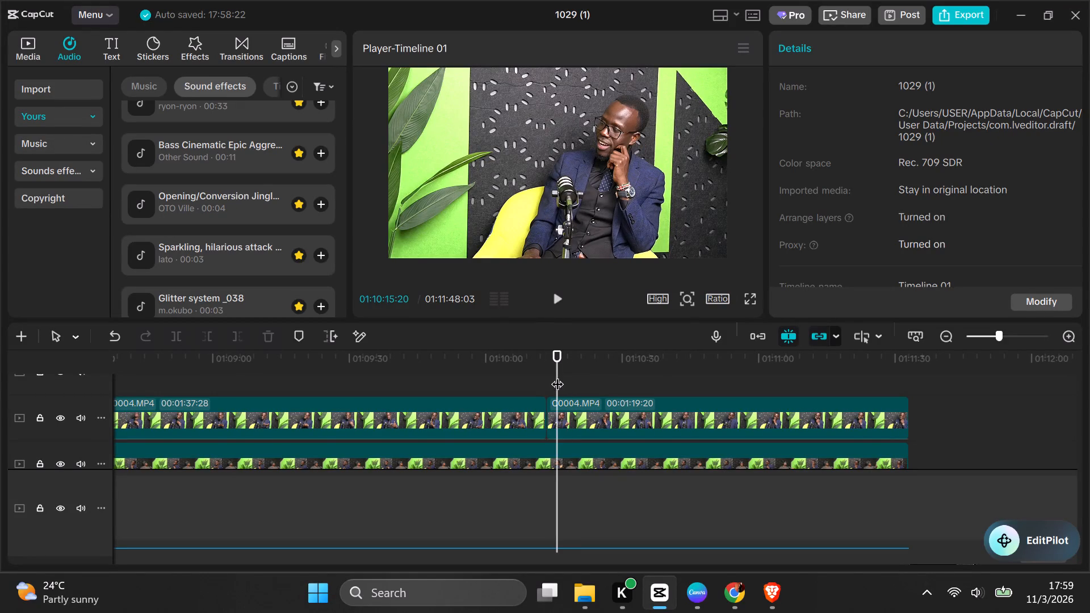
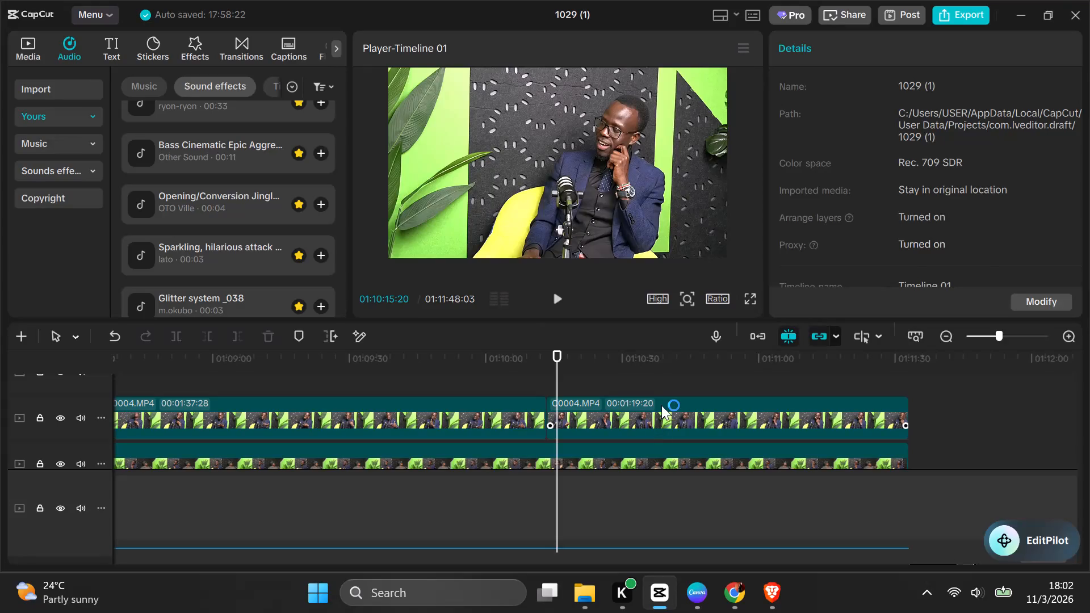
Examine the close-up footage on both sides of the last C0004.MP4 cut, between about 01:10:04 and 01:10:20.
{"action": "right_click", "coordinate": [676, 422]}
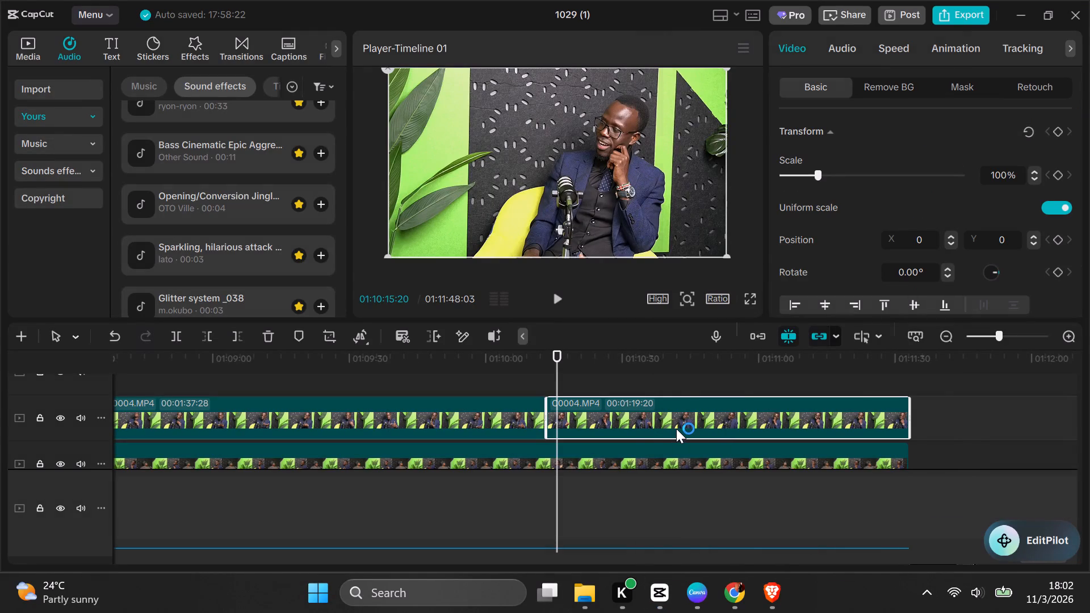
{"action": "left_click", "coordinate": [551, 387]}
{"action": "left_click", "coordinate": [547, 381]}
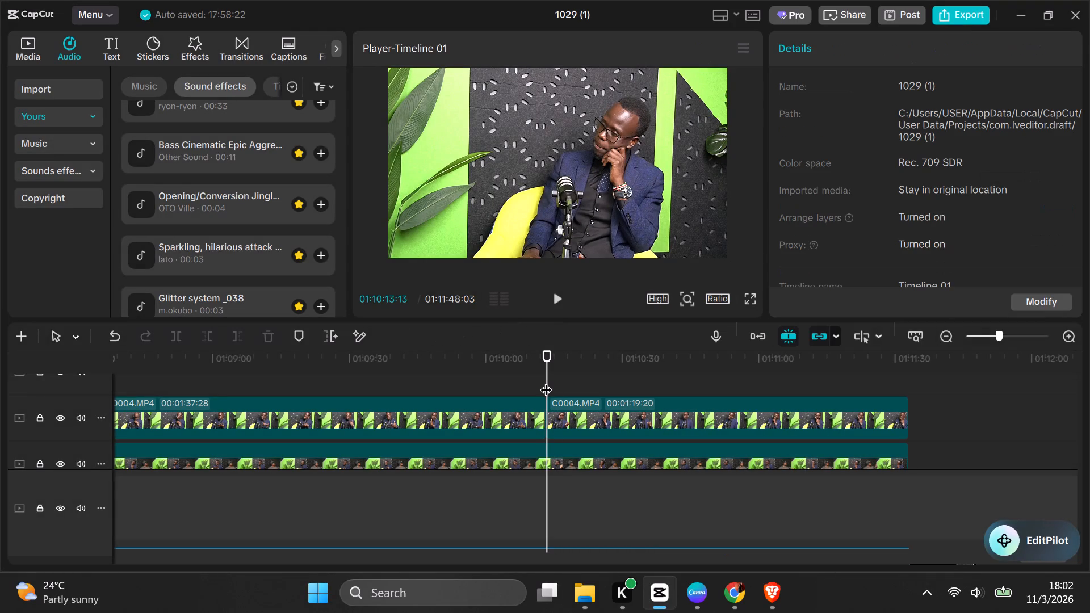
{"action": "left_click", "coordinate": [540, 379]}
{"action": "left_click", "coordinate": [534, 379]}
{"action": "left_click", "coordinate": [524, 379]}
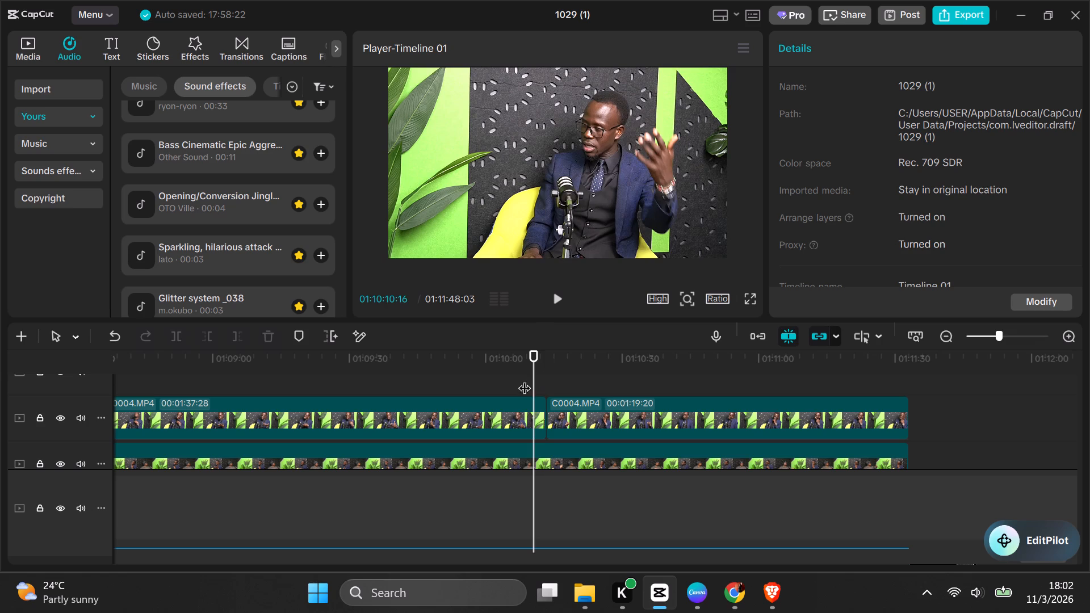
{"action": "left_click", "coordinate": [514, 381]}
{"action": "left_click", "coordinate": [507, 381]}
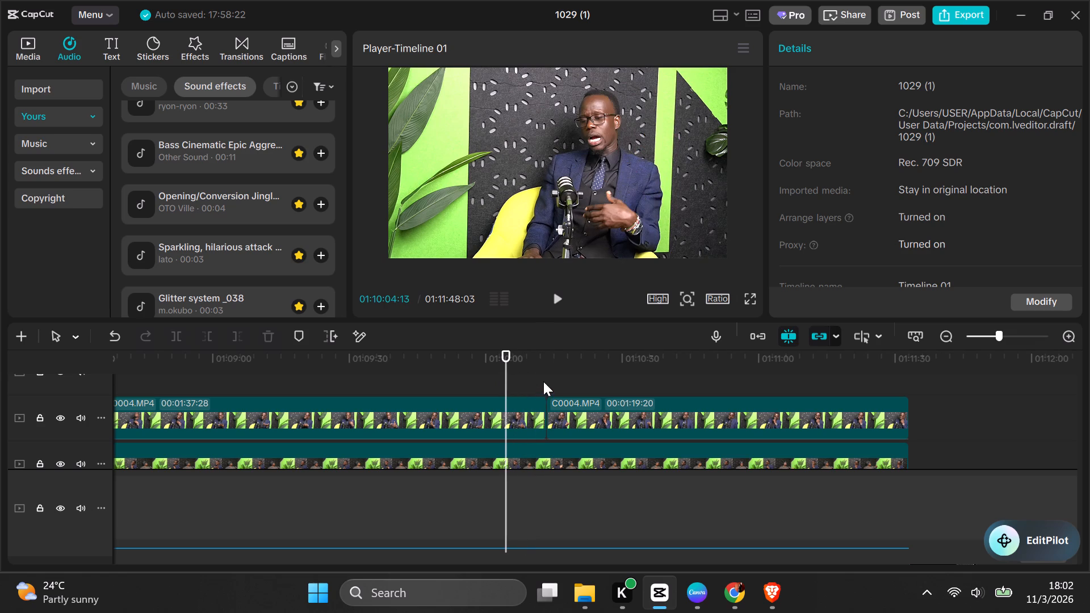
{"action": "left_click", "coordinate": [543, 381]}
{"action": "left_click", "coordinate": [554, 378]}
{"action": "left_click", "coordinate": [562, 380]}
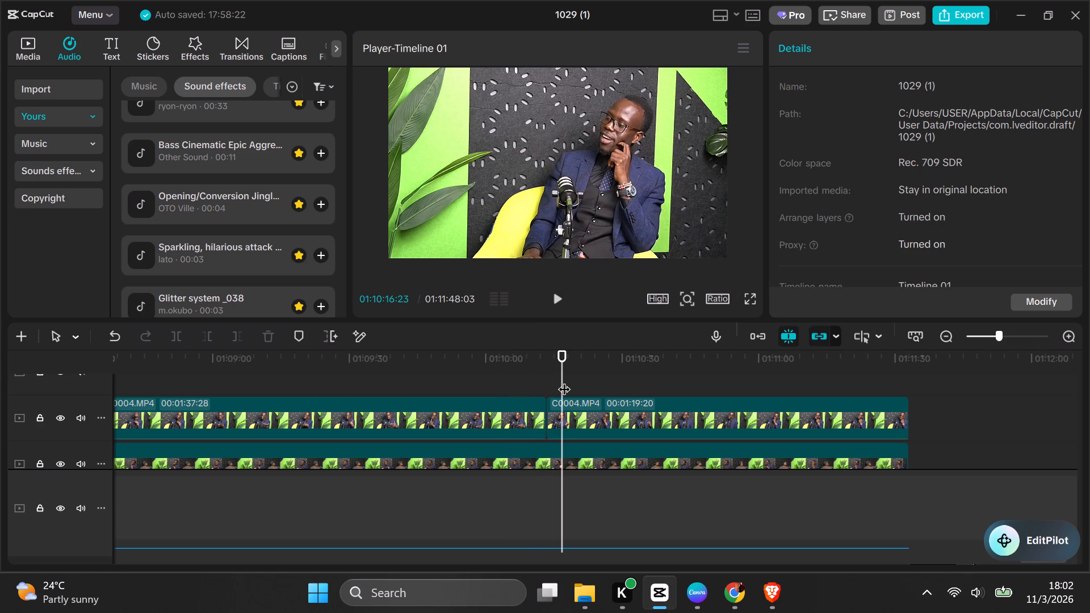
{"action": "left_click", "coordinate": [576, 381]}
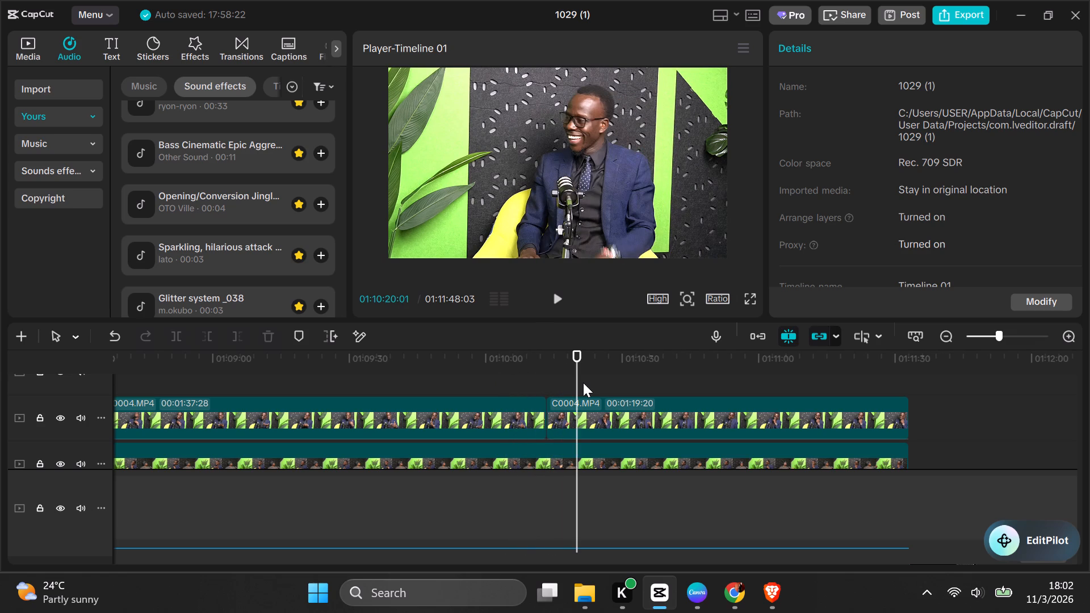
Examine the last C0004.MP4 close-up clip frame by frame from about 01:10:19 to 01:10:23.
{"action": "key", "text": "Left"}
{"action": "key", "text": "Left"}
{"action": "key", "text": "Left"}
{"action": "key", "text": "Left"}
{"action": "key", "text": "Left"}
{"action": "key", "text": "Left"}
{"action": "key", "text": "Left"}
{"action": "key", "text": "Left"}
{"action": "key", "text": "Left"}
{"action": "key", "text": "Left"}
{"action": "key", "text": "Left"}
{"action": "key", "text": "Left"}
{"action": "key", "text": "Left"}
{"action": "key", "text": "Left"}
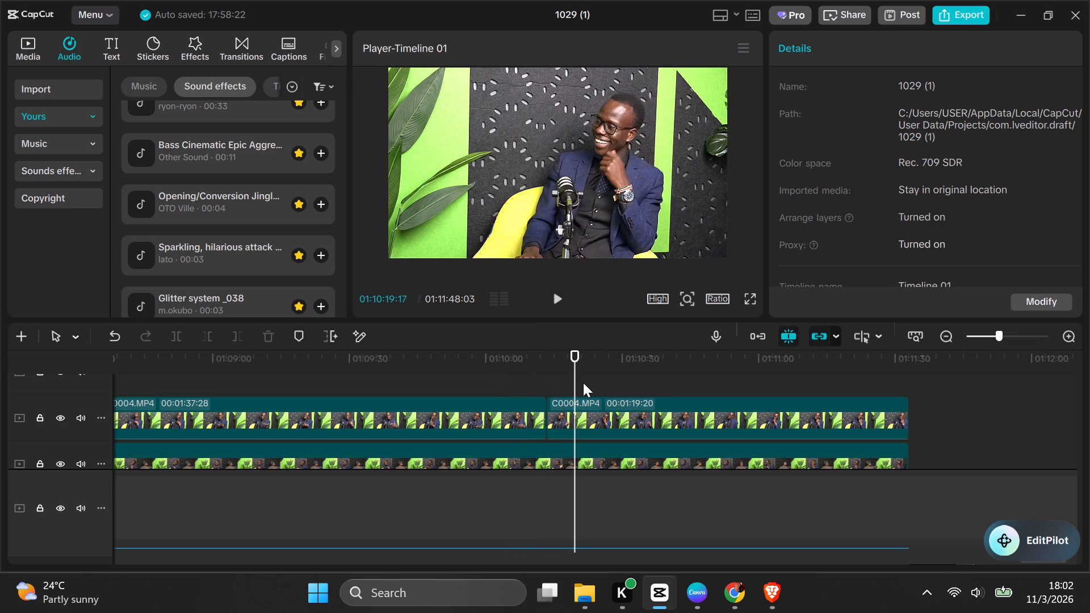
{"action": "key", "text": "Left"}
{"action": "key", "text": "Left"}
{"action": "key", "text": "Left"}
{"action": "key", "text": "Left"}
{"action": "key", "text": "Right"}
{"action": "key", "text": "Right"}
{"action": "key", "text": "Right"}
{"action": "key", "text": "Right"}
{"action": "key", "text": "Right"}
{"action": "key", "text": "Right"}
{"action": "key", "text": "Right"}
{"action": "key", "text": "Right"}
{"action": "key", "text": "Right"}
{"action": "key", "text": "Right"}
{"action": "key", "text": "Right"}
{"action": "key", "text": "Right"}
{"action": "key", "text": "Right"}
{"action": "key", "text": "Right"}
{"action": "key", "text": "Right"}
{"action": "key", "text": "Right"}
{"action": "key", "text": "Right"}
{"action": "key", "text": "Right"}
{"action": "key", "text": "Right"}
{"action": "key", "text": "Right"}
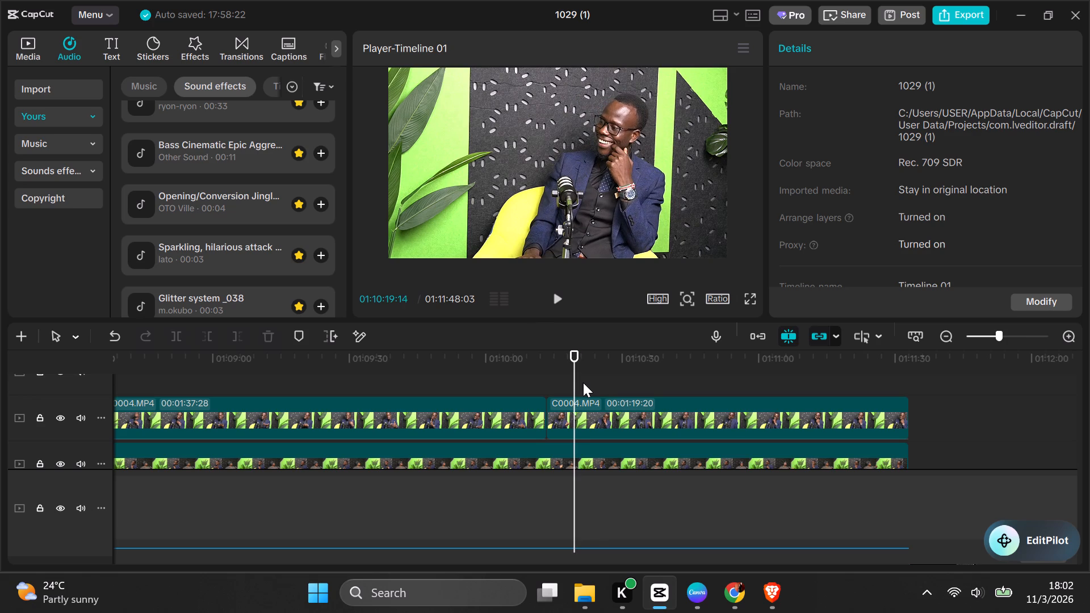
{"action": "key", "text": "Right"}
{"action": "key", "text": "Right"}
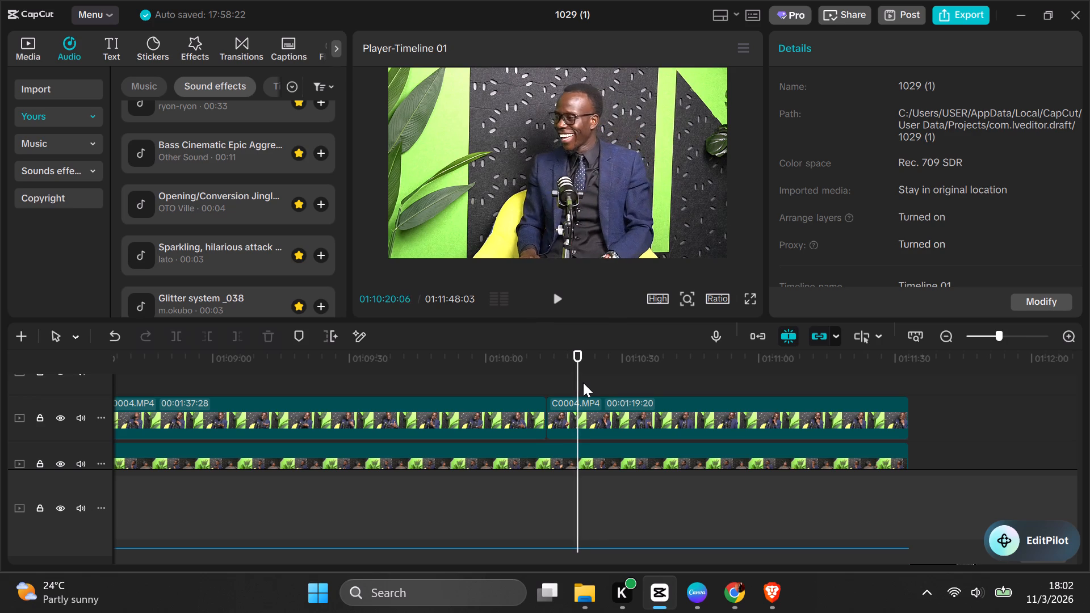
{"action": "key", "text": "Right"}
{"action": "key", "text": "Right"}
{"action": "key", "text": "Right"}
{"action": "key", "text": "Right"}
{"action": "key", "text": "Right"}
{"action": "key", "text": "Right"}
{"action": "key", "text": "Right"}
{"action": "key", "text": "Right"}
{"action": "key", "text": "Right"}
{"action": "key", "text": "Right"}
{"action": "key", "text": "Right"}
{"action": "key", "text": "Right"}
{"action": "key", "text": "Right"}
{"action": "key", "text": "Right"}
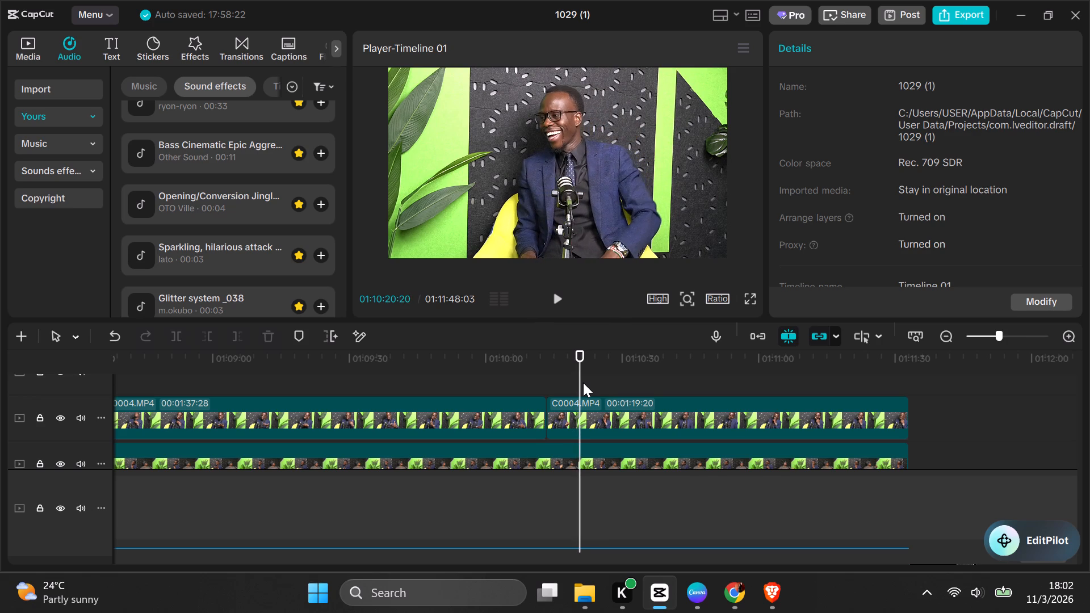
{"action": "key", "text": "Right"}
{"action": "key", "text": "Right"}
{"action": "key", "text": "Right"}
{"action": "key", "text": "Right"}
{"action": "key", "text": "Right"}
{"action": "key", "text": "Right"}
{"action": "key", "text": "Right"}
{"action": "key", "text": "Right"}
{"action": "key", "text": "Right"}
{"action": "key", "text": "Right"}
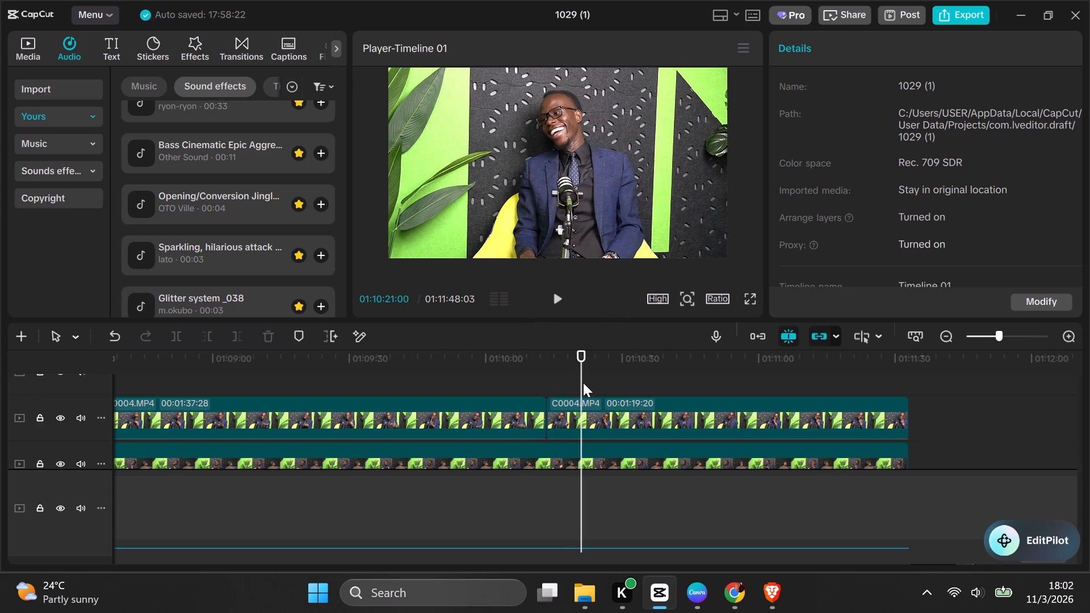
{"action": "key", "text": "Right"}
{"action": "key", "text": "Right"}
{"action": "key", "text": "Right"}
{"action": "key", "text": "Right"}
{"action": "key", "text": "Right"}
{"action": "key", "text": "Right"}
{"action": "key", "text": "Right"}
{"action": "key", "text": "Right"}
{"action": "key", "text": "Right"}
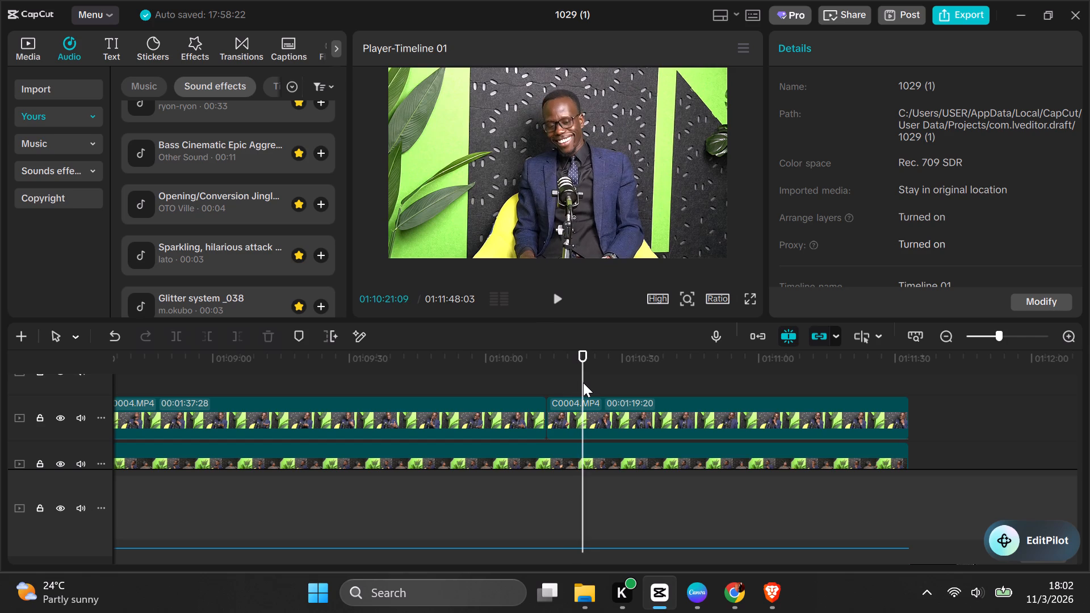
{"action": "key", "text": "Right"}
{"action": "key", "text": "Right"}
{"action": "key", "text": "Right"}
{"action": "key", "text": "Right"}
{"action": "key", "text": "Right"}
{"action": "key", "text": "Right"}
{"action": "key", "text": "Right"}
{"action": "key", "text": "Right"}
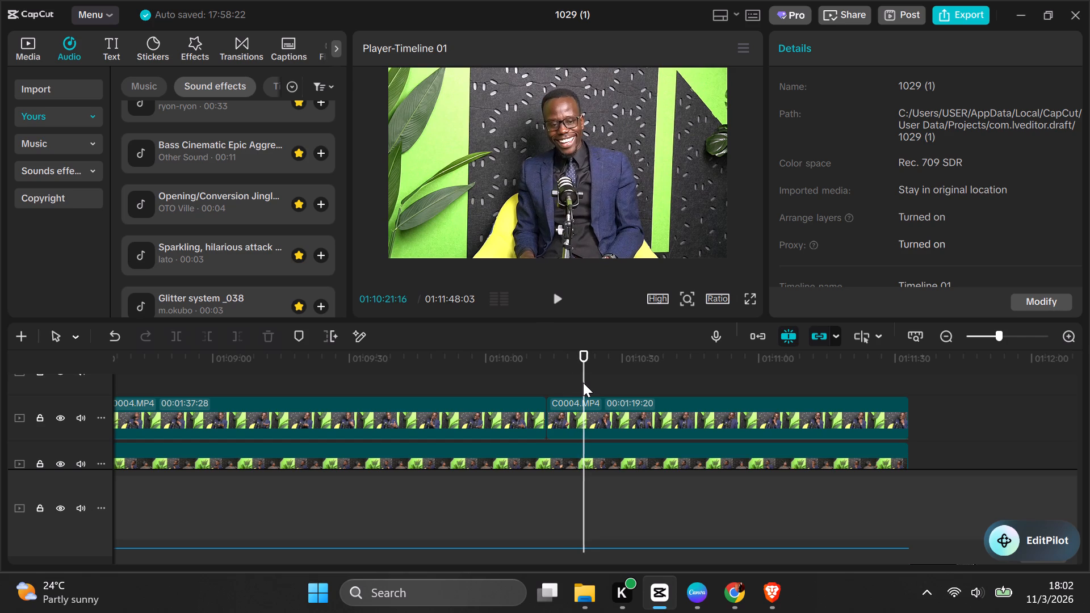
{"action": "key", "text": "Right"}
{"action": "key", "text": "Right"}
{"action": "key", "text": "Right"}
{"action": "key", "text": "Right"}
{"action": "key", "text": "Right"}
{"action": "key", "text": "Right"}
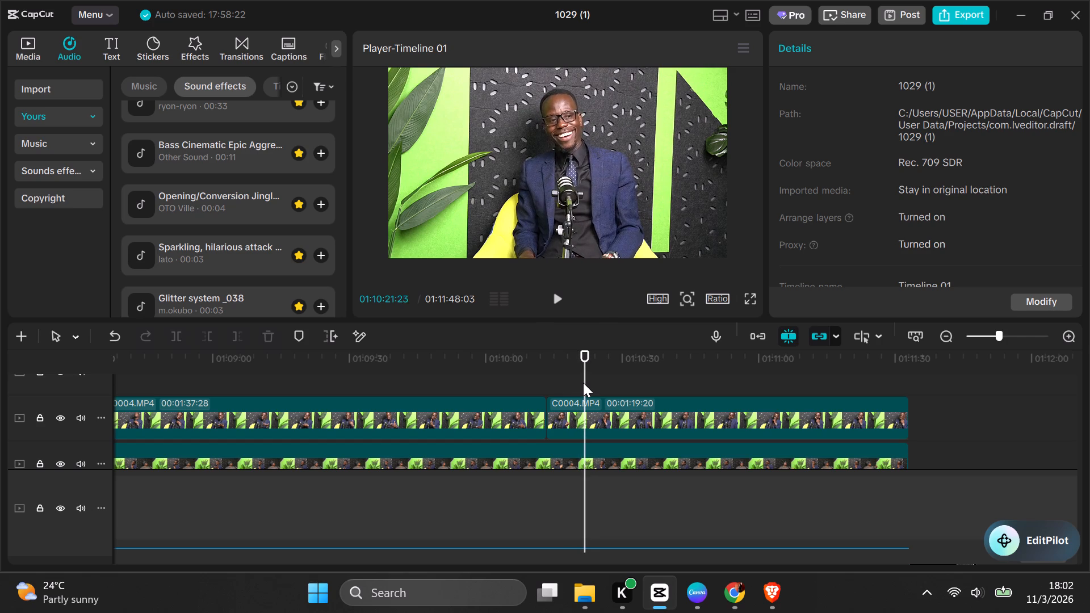
{"action": "key", "text": "Right"}
{"action": "key", "text": "Right"}
{"action": "key", "text": "Right"}
{"action": "key", "text": "Right"}
{"action": "key", "text": "Right"}
{"action": "key", "text": "Right"}
{"action": "key", "text": "Right"}
{"action": "key", "text": "Right"}
{"action": "key", "text": "Right"}
{"action": "key", "text": "Right"}
{"action": "key", "text": "Right"}
{"action": "key", "text": "Right"}
{"action": "key", "text": "Right"}
{"action": "key", "text": "Right"}
{"action": "key", "text": "Right"}
{"action": "key", "text": "Right"}
{"action": "key", "text": "Right"}
{"action": "key", "text": "Right"}
{"action": "key", "text": "Right"}
{"action": "key", "text": "Right"}
{"action": "key", "text": "Right"}
{"action": "key", "text": "Right"}
{"action": "key", "text": "Right"}
{"action": "key", "text": "Right"}
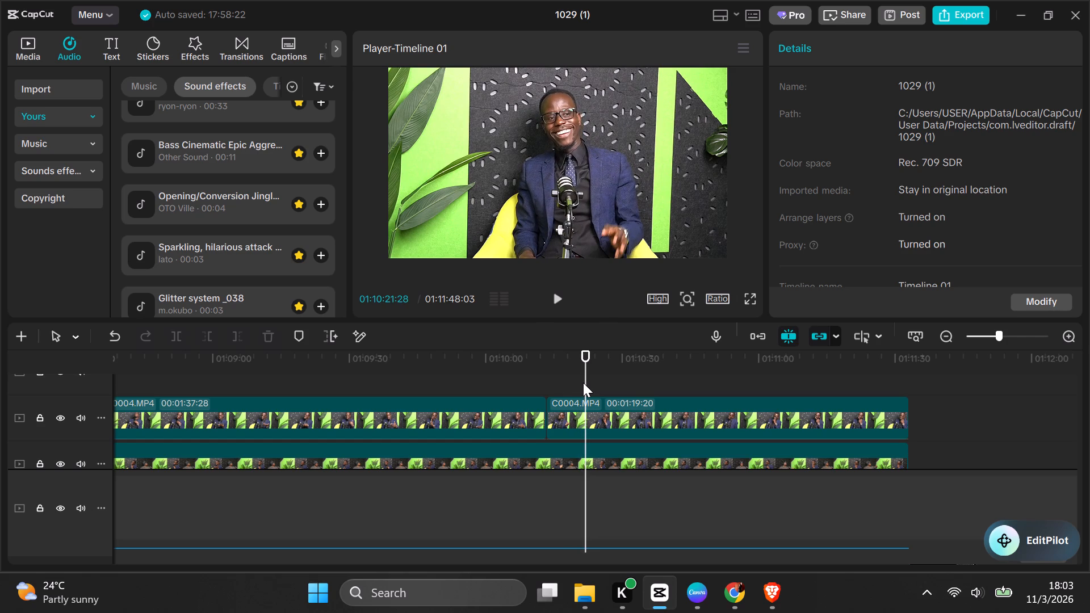
{"action": "key", "text": "Right"}
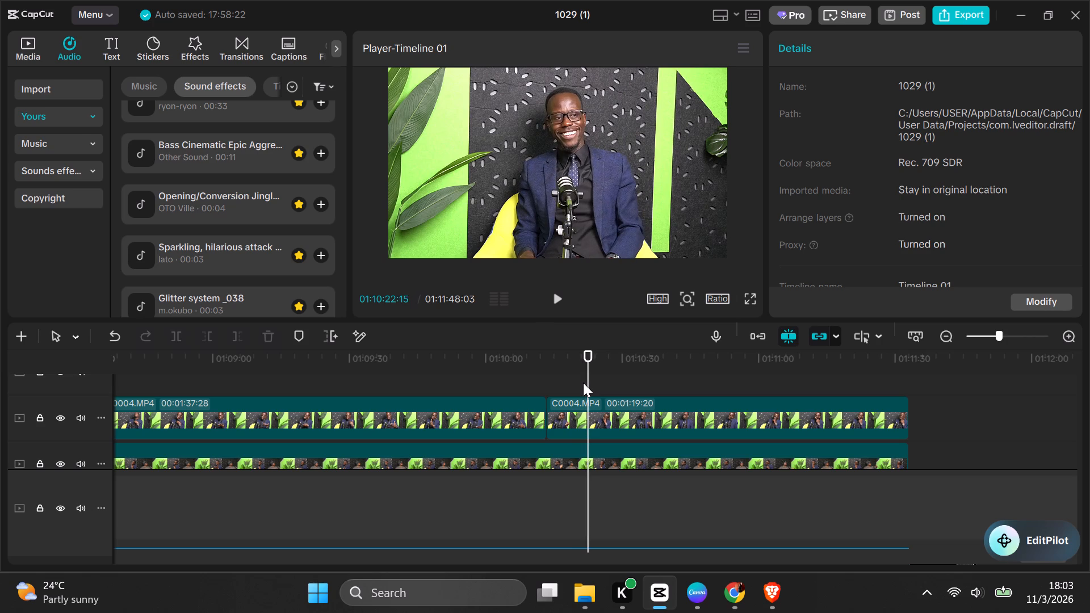
{"action": "key", "text": "Right"}
{"action": "key", "text": "Right"}
{"action": "key", "text": "Right"}
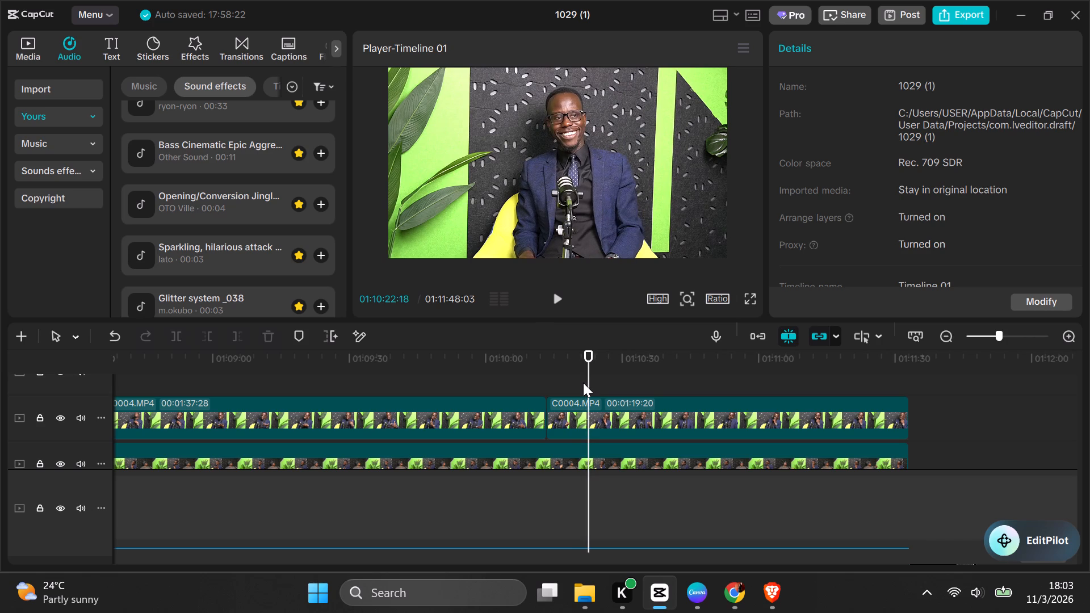
{"action": "key", "text": "Right"}
{"action": "key", "text": "Right"}
{"action": "key", "text": "Right"}
{"action": "key", "text": "Right"}
{"action": "key", "text": "Right"}
{"action": "key", "text": "Right"}
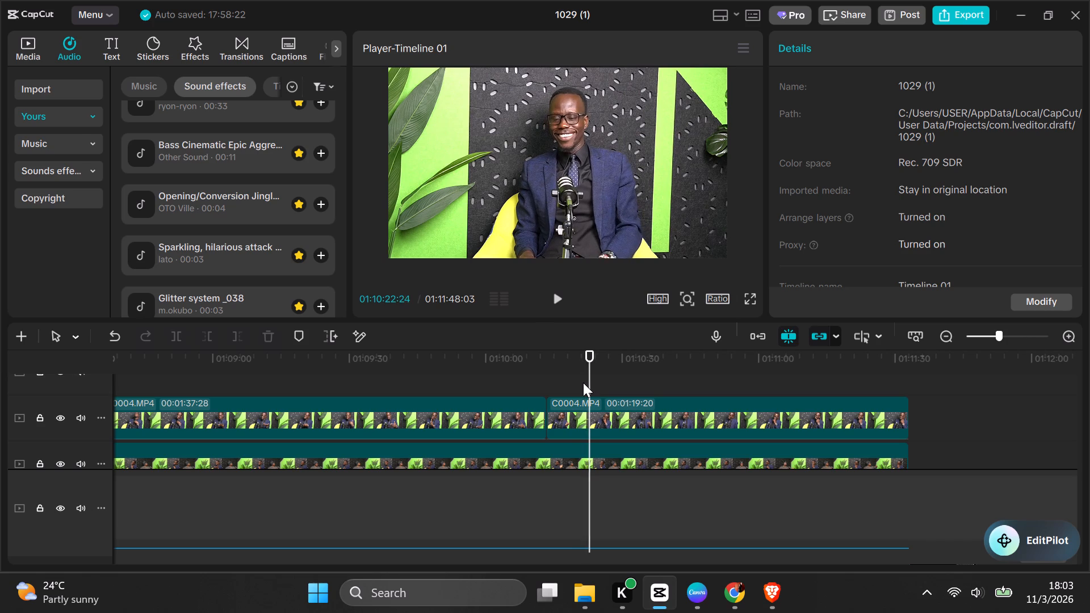
{"action": "key", "text": "Right"}
{"action": "key", "text": "Right"}
{"action": "key", "text": "Right"}
{"action": "key", "text": "Right"}
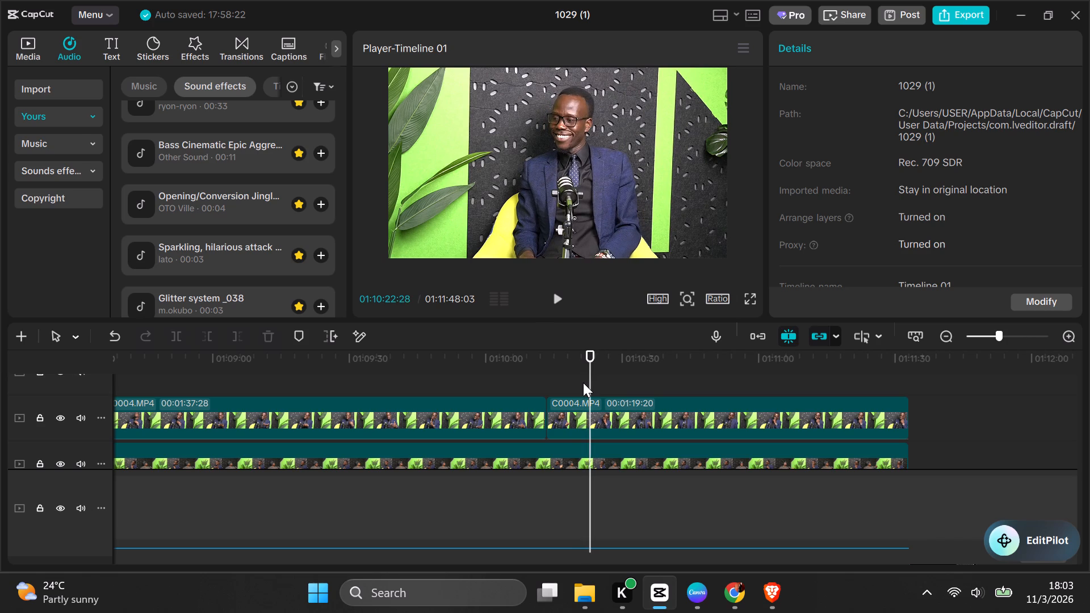
{"action": "key", "text": "Right"}
{"action": "key", "text": "Right"}
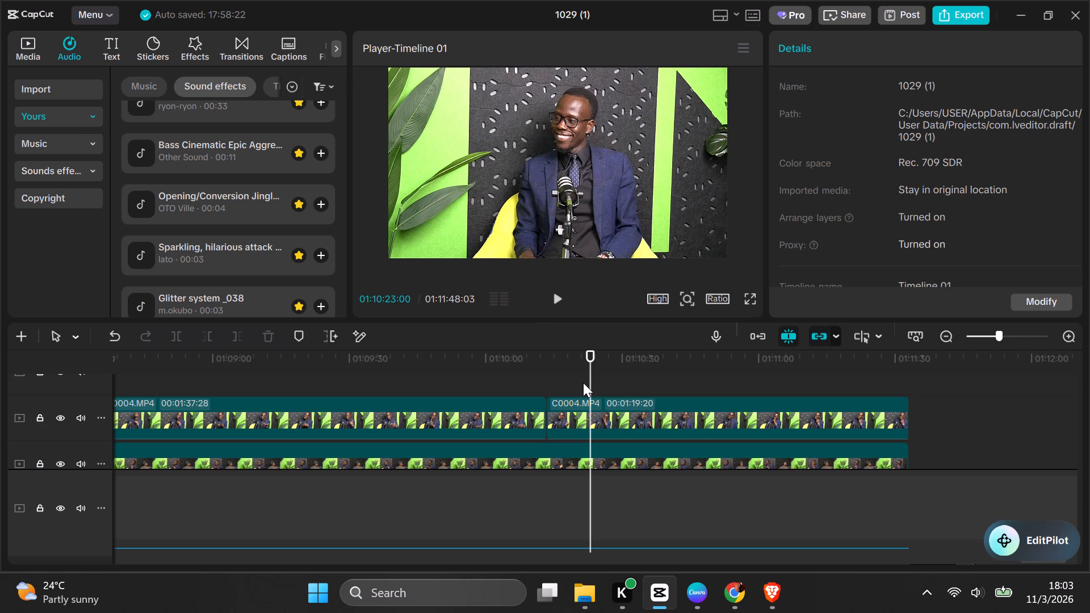
{"action": "key", "text": "Right"}
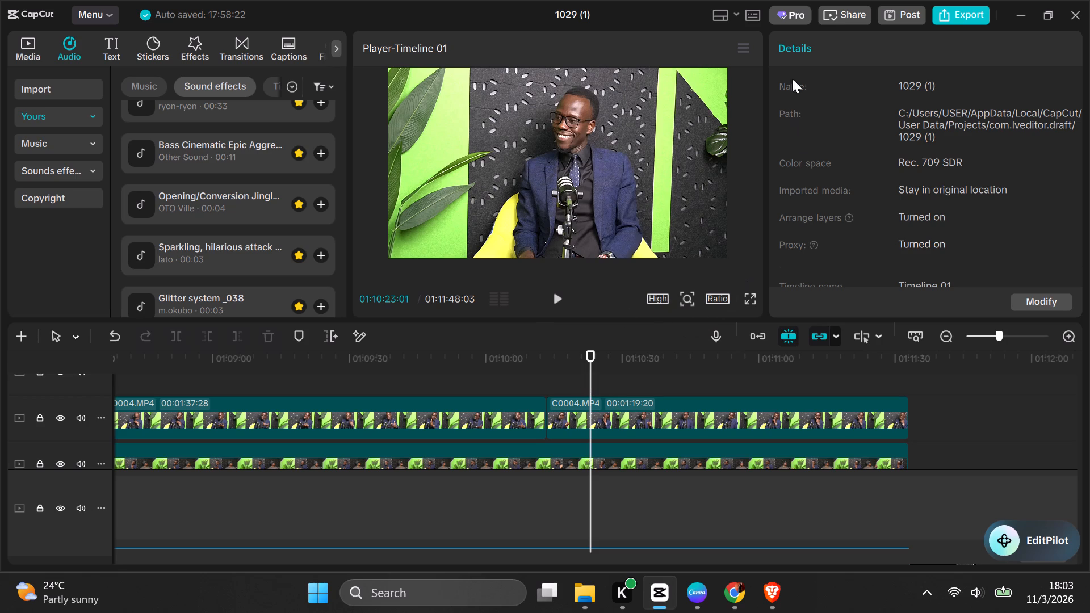
Check the close-up frame at 01:10:23:01 in full-screen preview and return to the editor.
{"action": "left_click", "coordinate": [752, 304]}
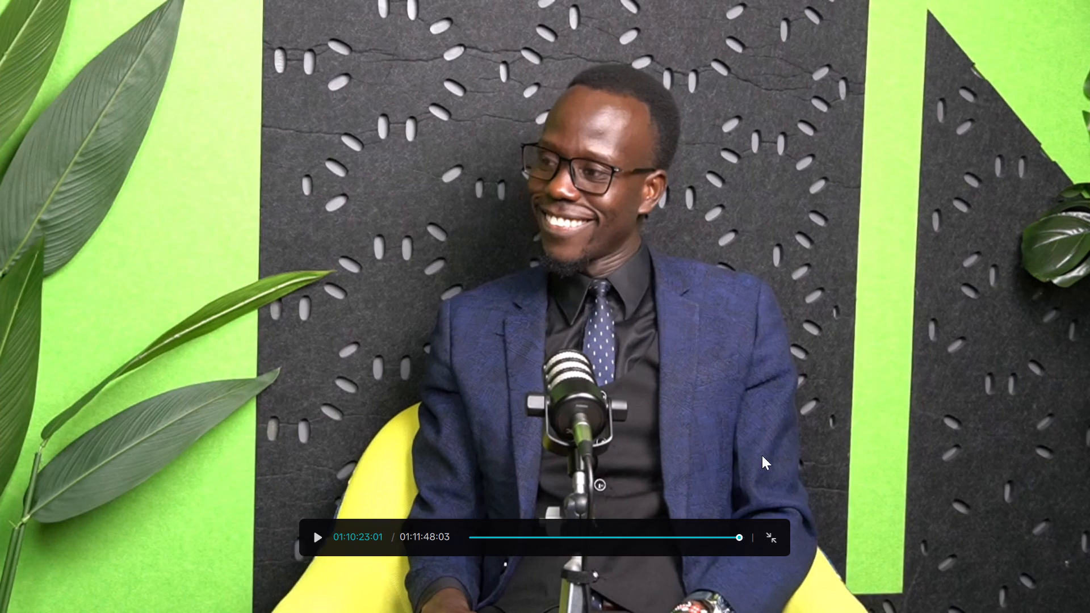
{"action": "left_click", "coordinate": [774, 532]}
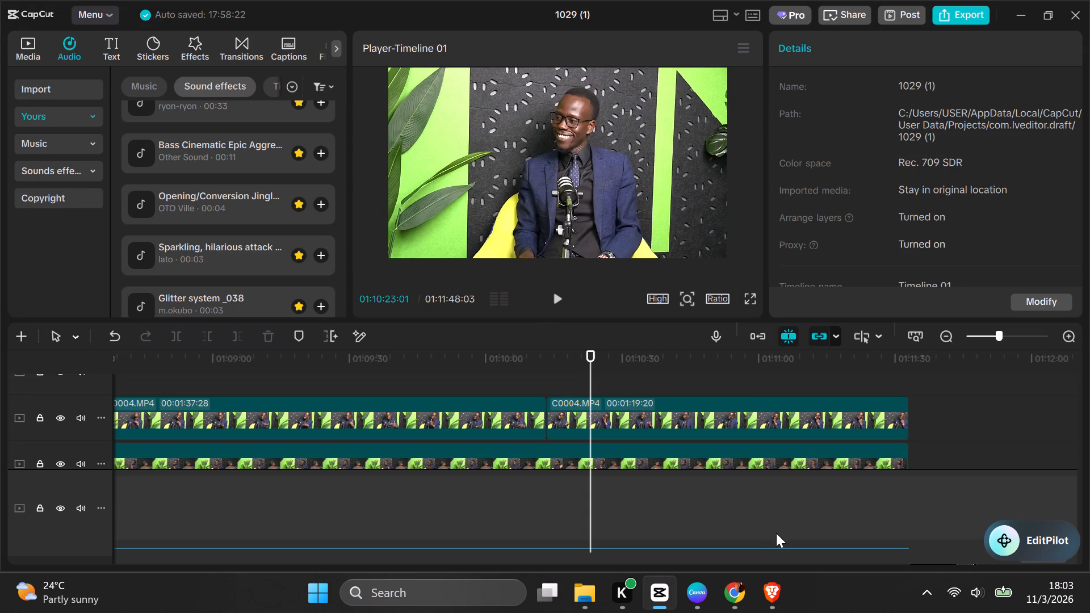
Examine the guest's close-up frame by frame from 01:10:23:01 to 01:10:23:19.
{"action": "key", "text": "Right"}
{"action": "key", "text": "Right"}
{"action": "key", "text": "Right"}
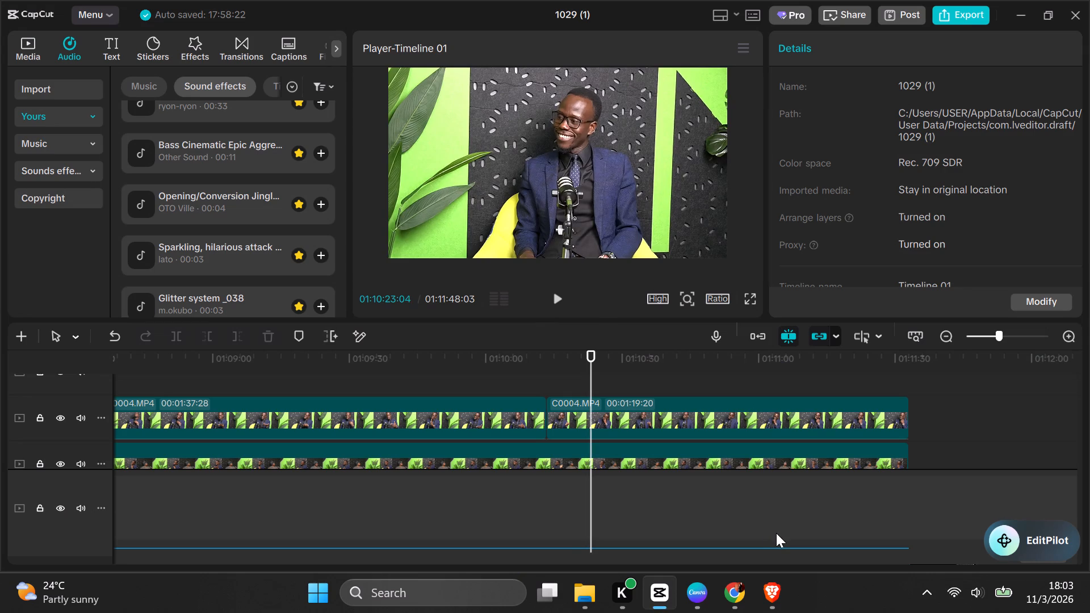
{"action": "key", "text": "Right"}
{"action": "key", "text": "Right"}
{"action": "key", "text": "Right"}
{"action": "key", "text": "Right"}
{"action": "key", "text": "Right"}
{"action": "key", "text": "Right"}
{"action": "key", "text": "Right"}
{"action": "key", "text": "Right"}
{"action": "key", "text": "Right"}
{"action": "key", "text": "Right"}
{"action": "key", "text": "Right"}
{"action": "key", "text": "Right"}
{"action": "key", "text": "Right"}
{"action": "key", "text": "Right"}
{"action": "key", "text": "Right"}
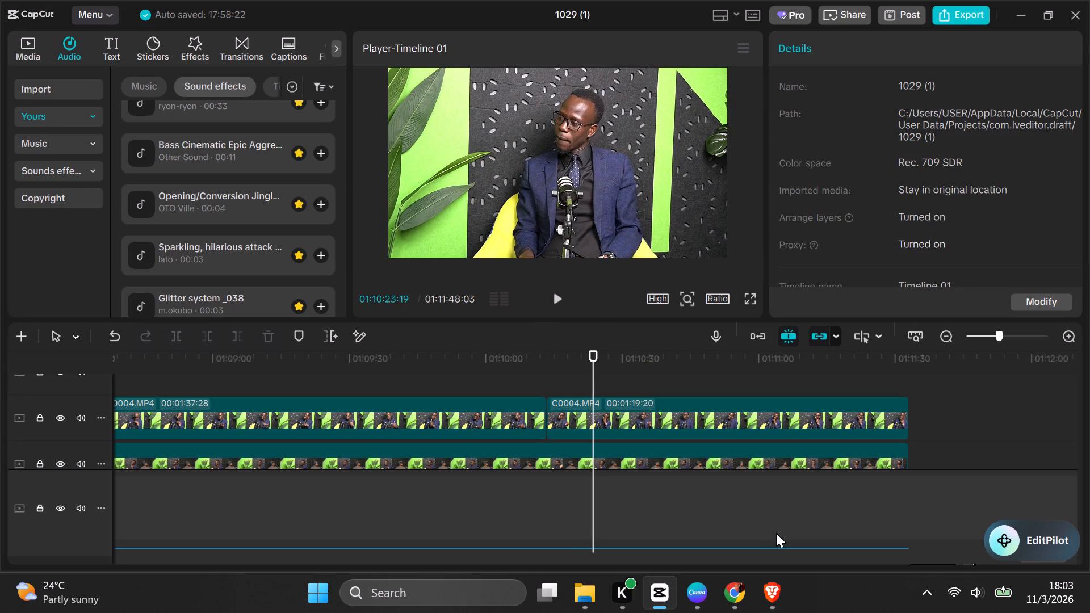
Go back through the close-up frames from 01:10:23:19 to about 01:10:22:27 and compare the guest's expressions.
{"action": "key", "text": "Left"}
{"action": "key", "text": "Left"}
{"action": "key", "text": "Left"}
{"action": "key", "text": "Left"}
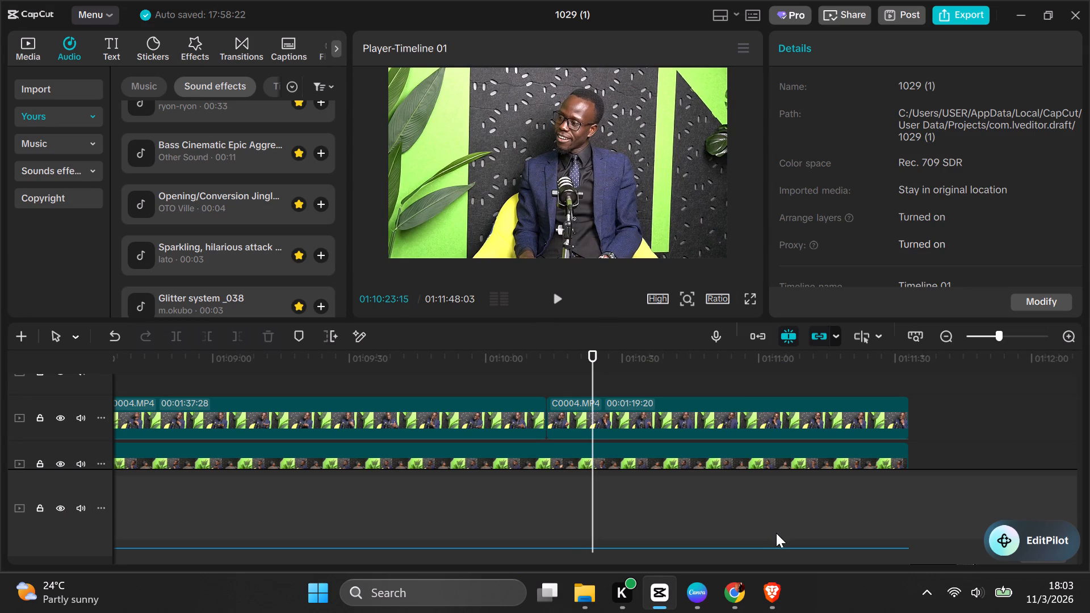
{"action": "key", "text": "Left"}
{"action": "key", "text": "Left"}
{"action": "key", "text": "Left"}
{"action": "key", "text": "Left"}
{"action": "key", "text": "Left"}
{"action": "key", "text": "Left"}
{"action": "key", "text": "Left"}
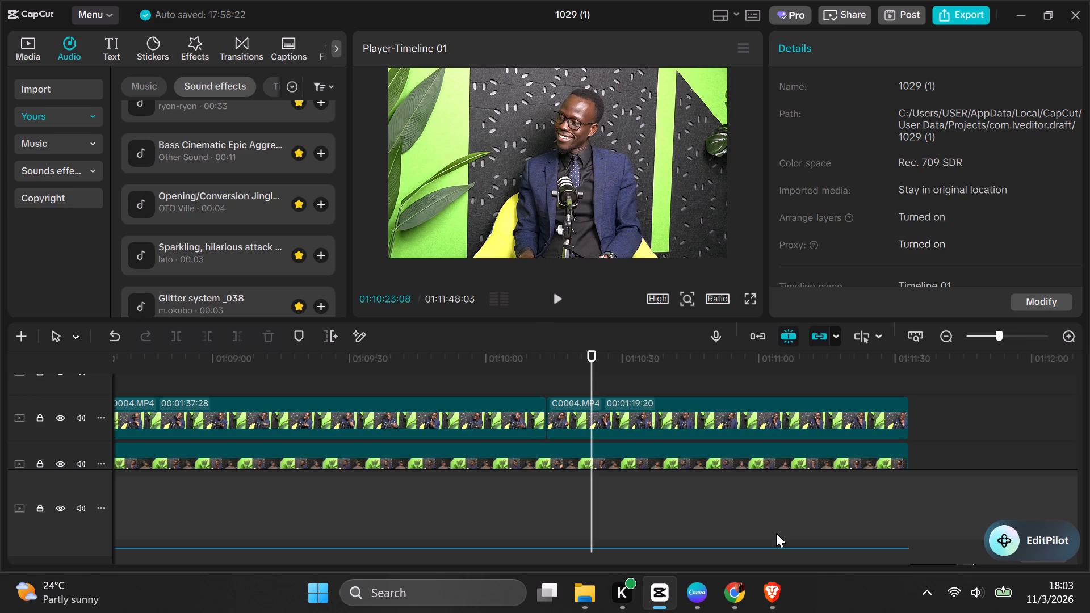
{"action": "key", "text": "Left"}
{"action": "key", "text": "Left"}
{"action": "key", "text": "Left"}
{"action": "key", "text": "Left"}
{"action": "key", "text": "Left"}
{"action": "key", "text": "Left"}
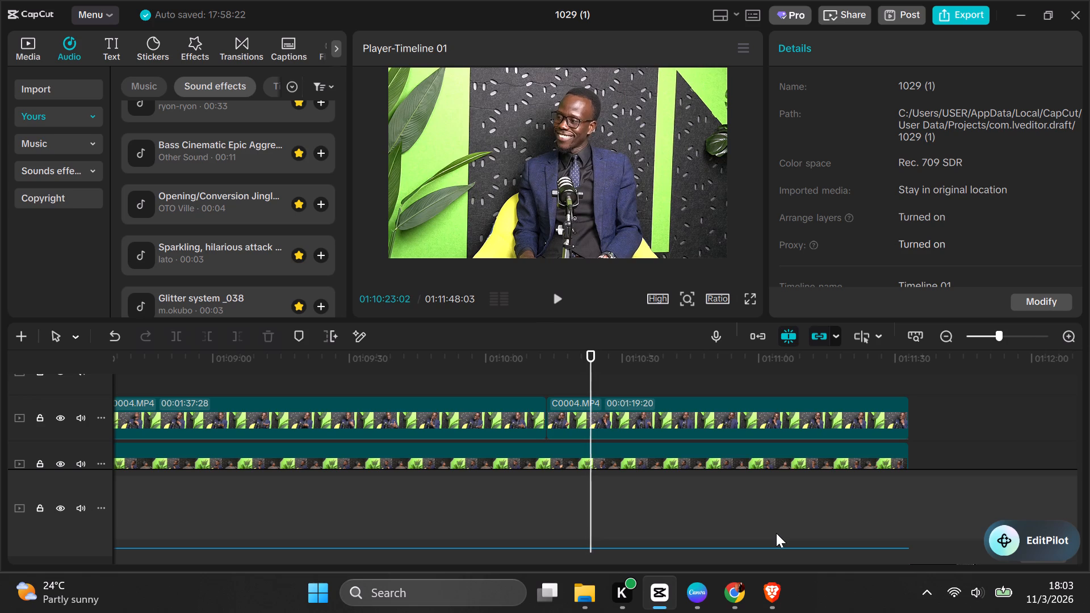
{"action": "key", "text": "Left"}
{"action": "key", "text": "Left"}
{"action": "key", "text": "Left"}
{"action": "key", "text": "Left"}
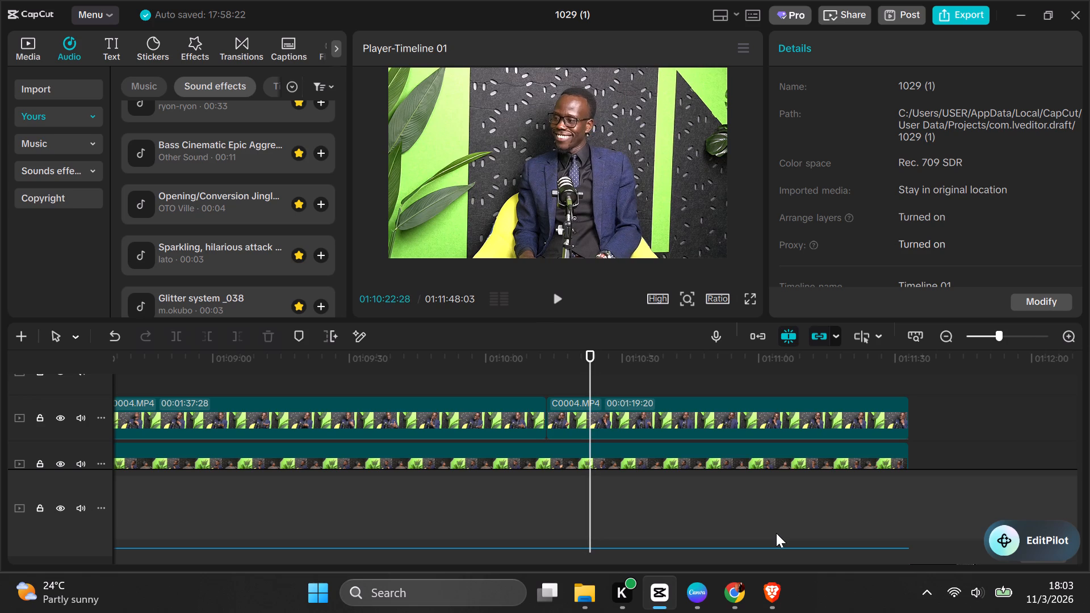
{"action": "key", "text": "Left"}
Export the close-up frame at 01:10:23:01 as an 8K PNG still into the EternaLogic Stills folder.
{"action": "key", "text": "Right"}
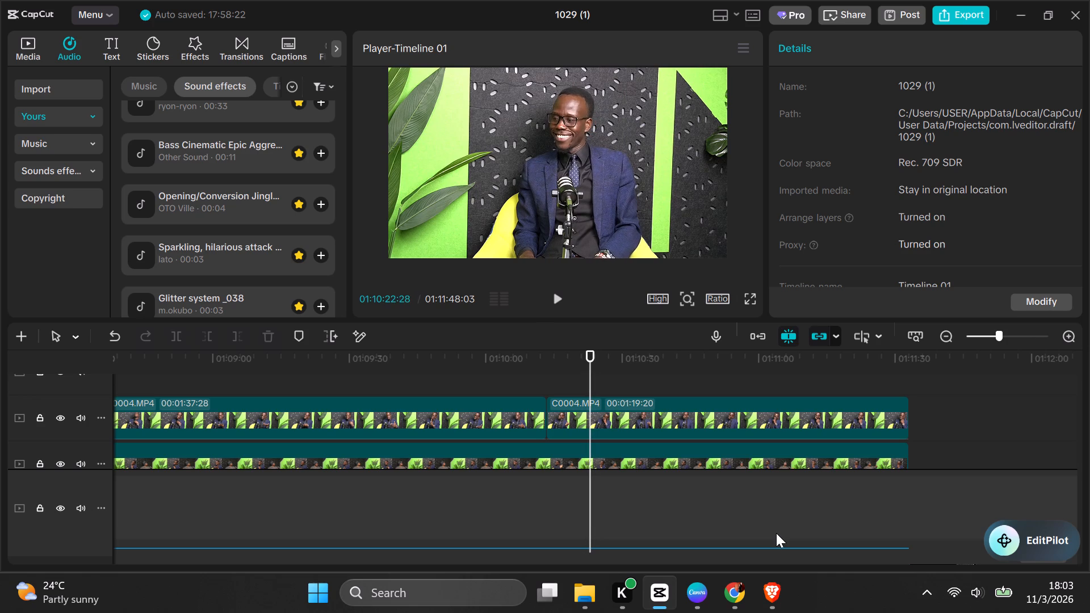
{"action": "key", "text": "Right"}
{"action": "key", "text": "Right"}
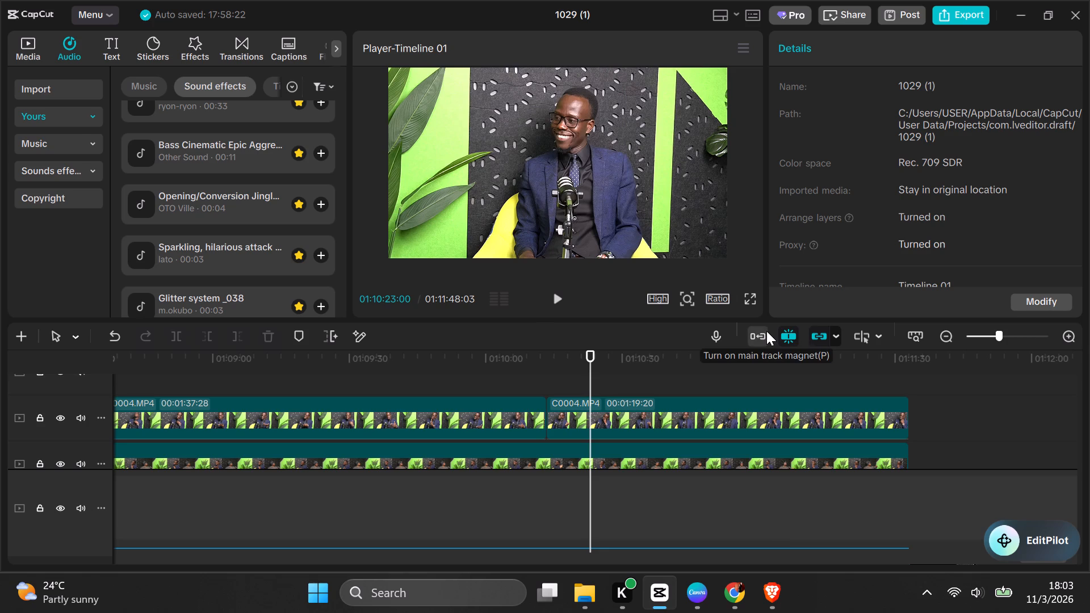
{"action": "key", "text": "Right"}
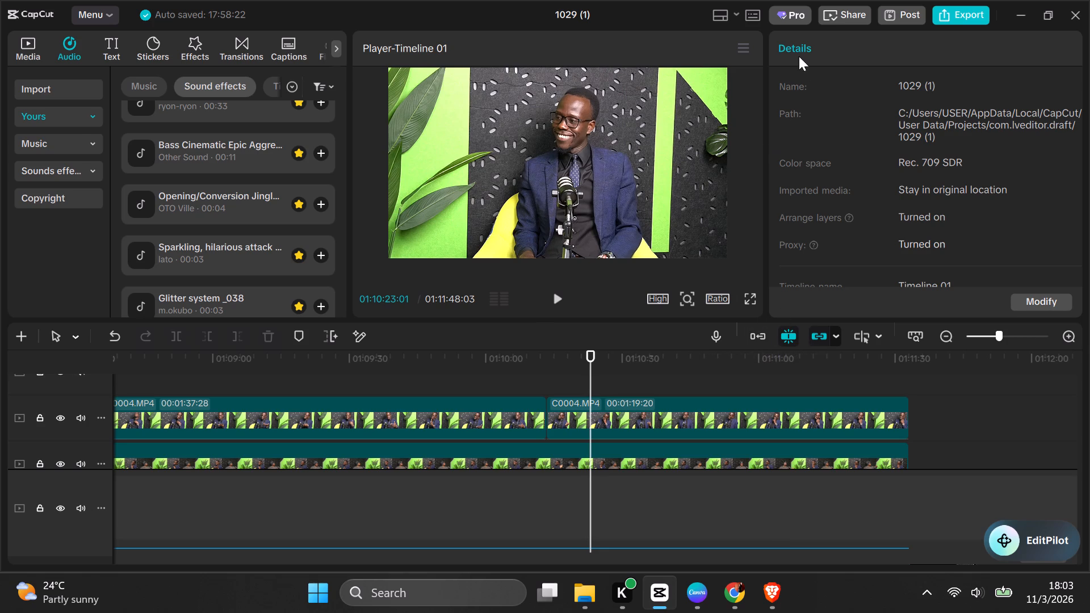
{"action": "left_click", "coordinate": [743, 47]}
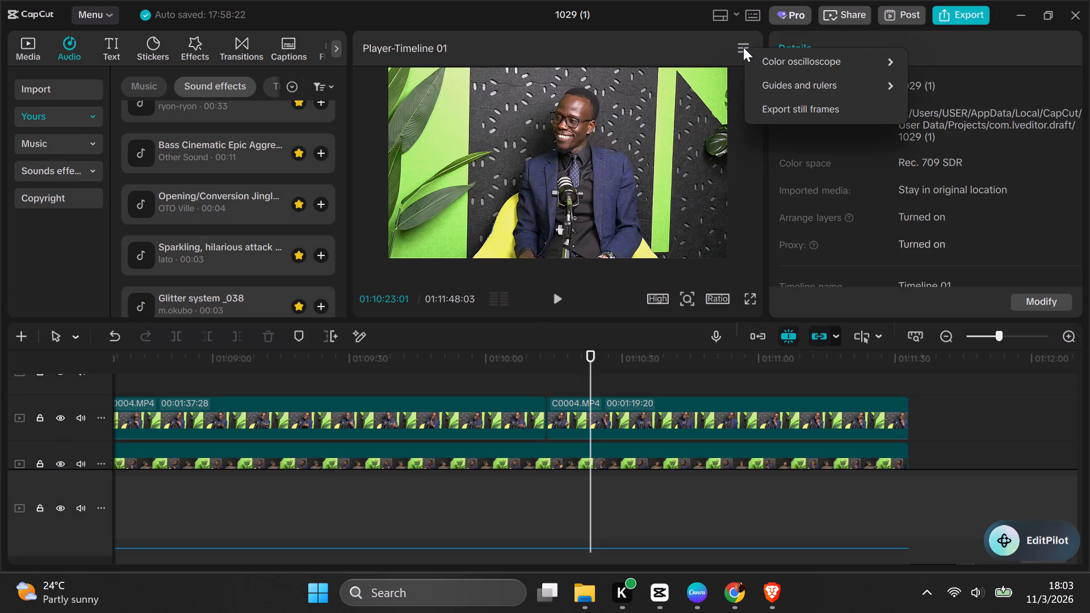
{"action": "left_click", "coordinate": [782, 107]}
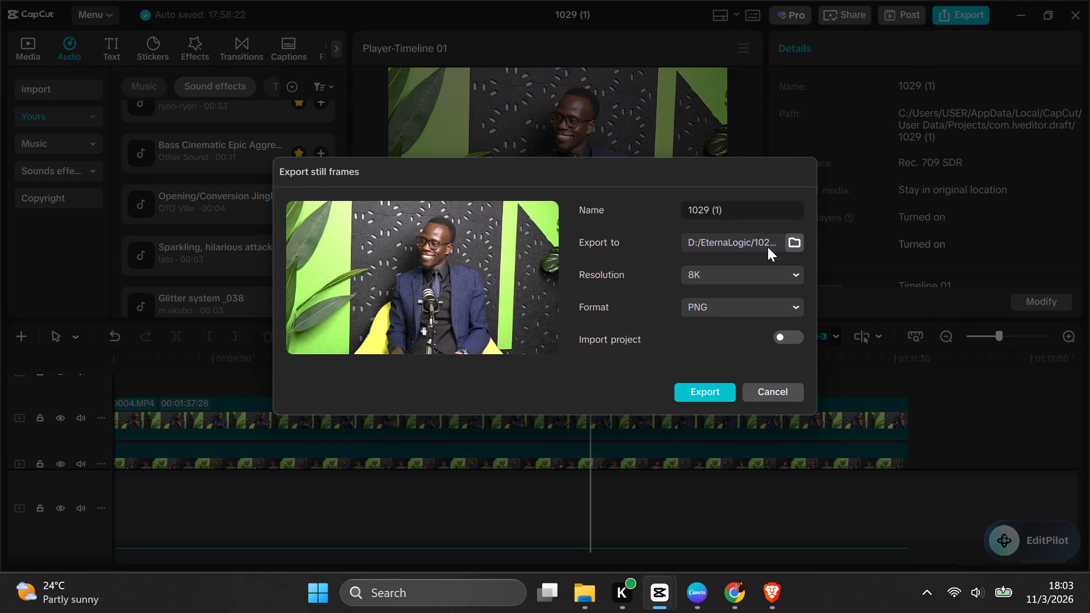
{"action": "left_click", "coordinate": [786, 241]}
{"action": "scroll", "coordinate": [691, 296], "scroll_direction": "down", "scroll_amount": 2}
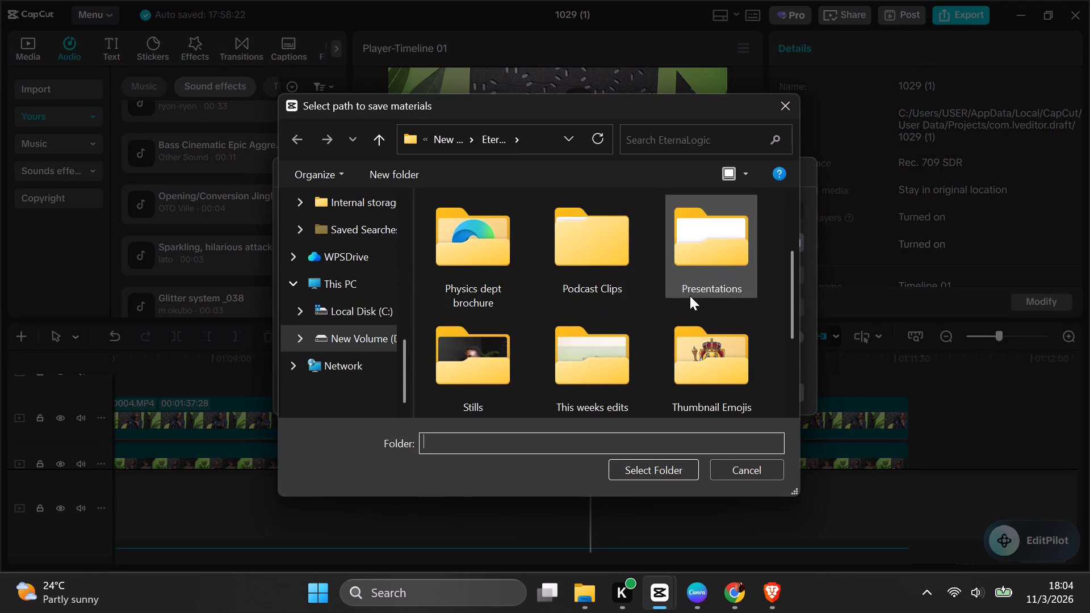
{"action": "left_click", "coordinate": [449, 358]}
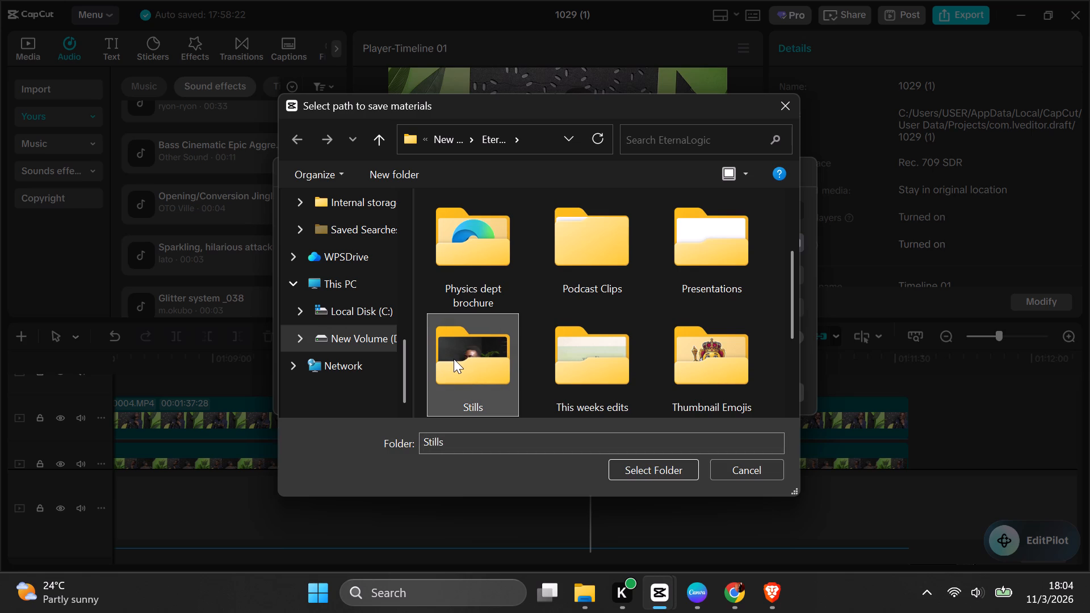
{"action": "left_click", "coordinate": [643, 474]}
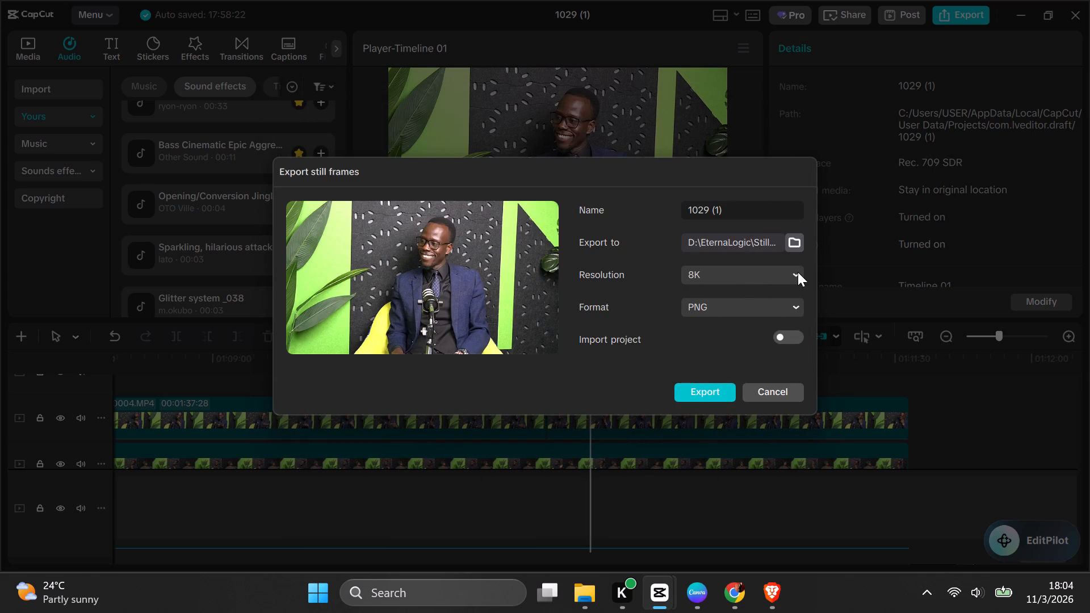
{"action": "left_click", "coordinate": [723, 391]}
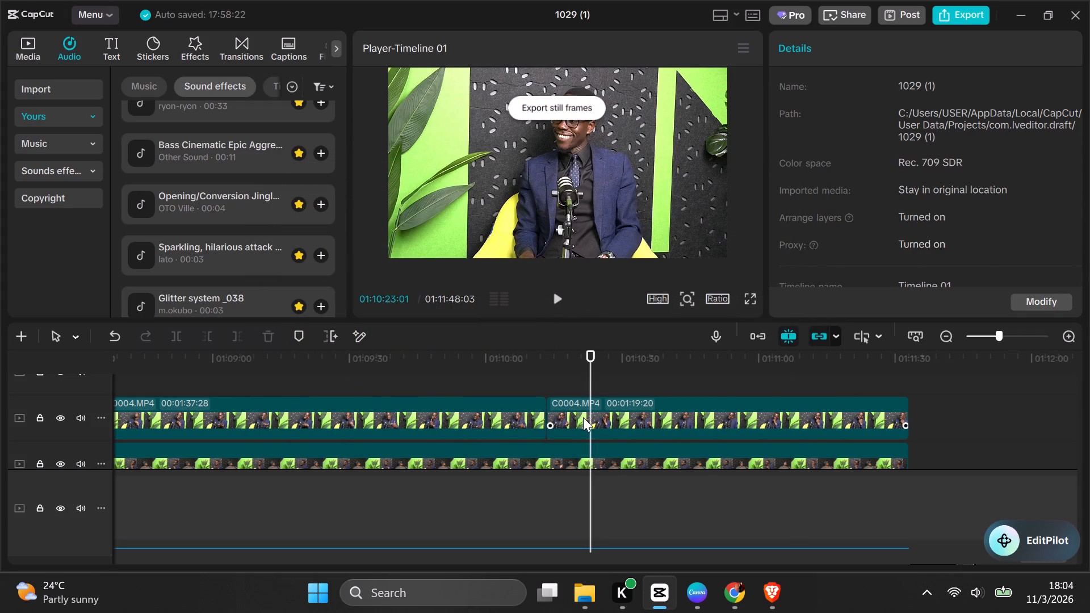
Deactivate the last C0004.MP4 close-up clip so the two-person wide shot shows.
{"action": "left_click", "coordinate": [630, 419]}
{"action": "right_click", "coordinate": [627, 421]}
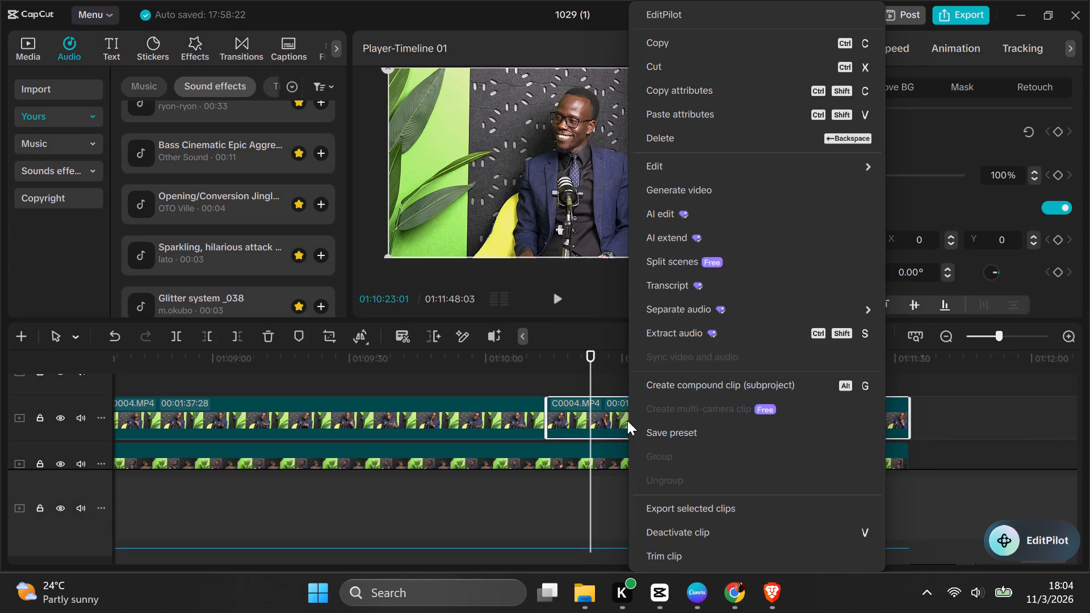
{"action": "left_click", "coordinate": [706, 530]}
Scan the two-person wide shot beneath the deactivated clip from about 01:10:15 to 01:10:47.
{"action": "left_click", "coordinate": [667, 395]}
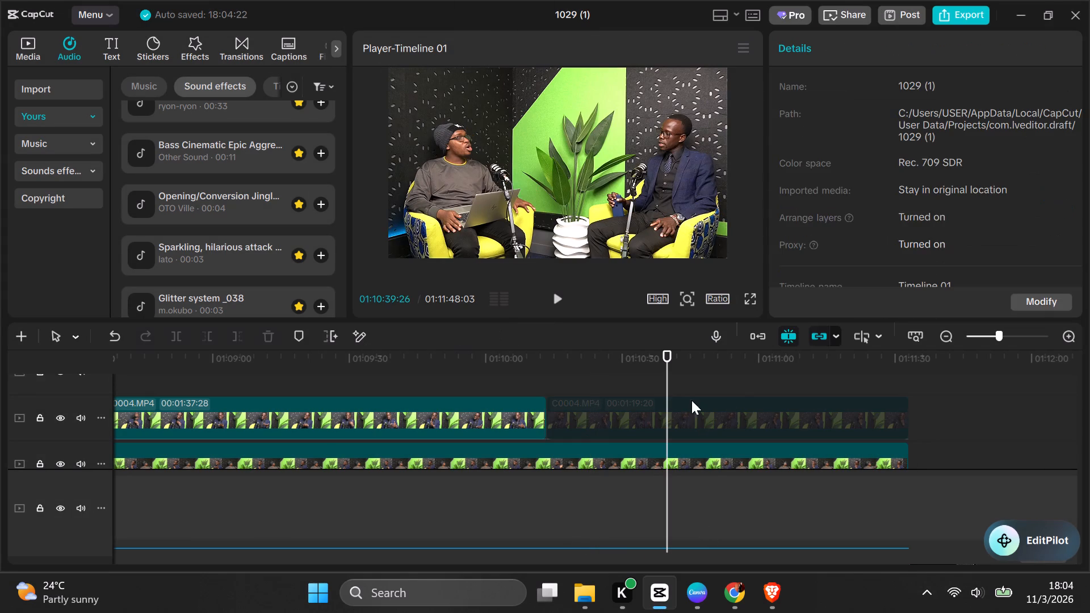
{"action": "left_click", "coordinate": [753, 403]}
{"action": "left_click", "coordinate": [555, 378]}
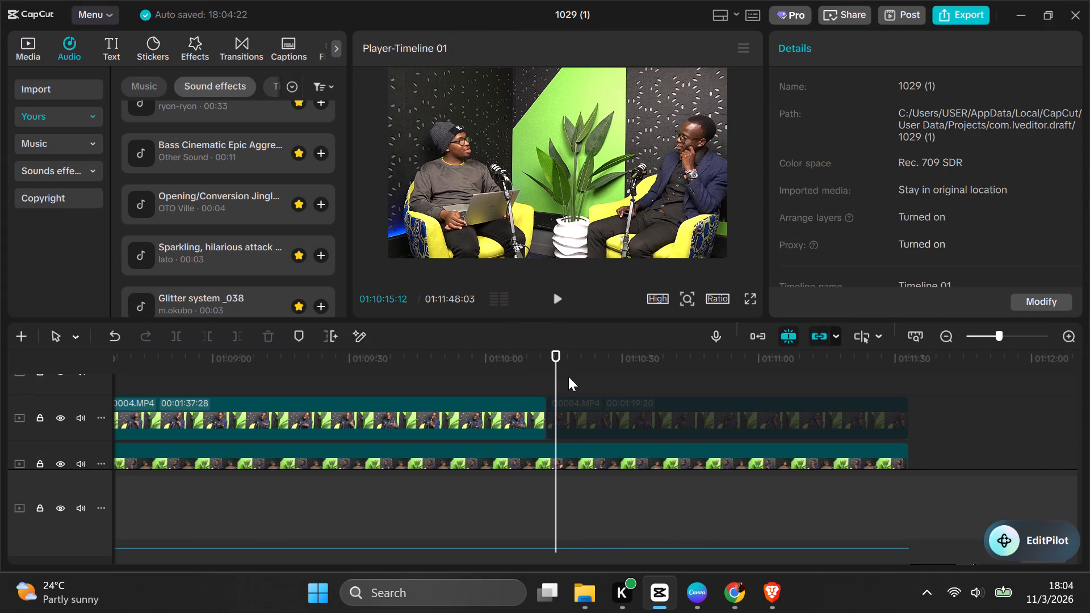
{"action": "left_click", "coordinate": [569, 376]}
{"action": "left_click", "coordinate": [587, 377]}
{"action": "left_click", "coordinate": [595, 377]}
{"action": "left_click", "coordinate": [601, 377]}
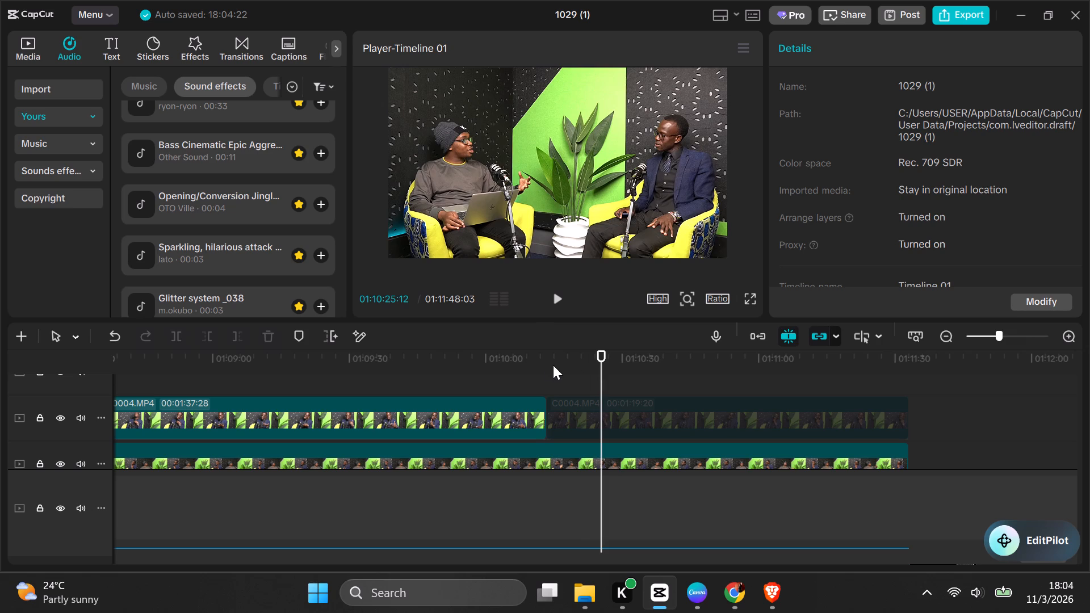
{"action": "left_click", "coordinate": [549, 364]}
{"action": "left_click", "coordinate": [576, 371]}
{"action": "left_click", "coordinate": [601, 367]}
{"action": "left_click", "coordinate": [611, 373]}
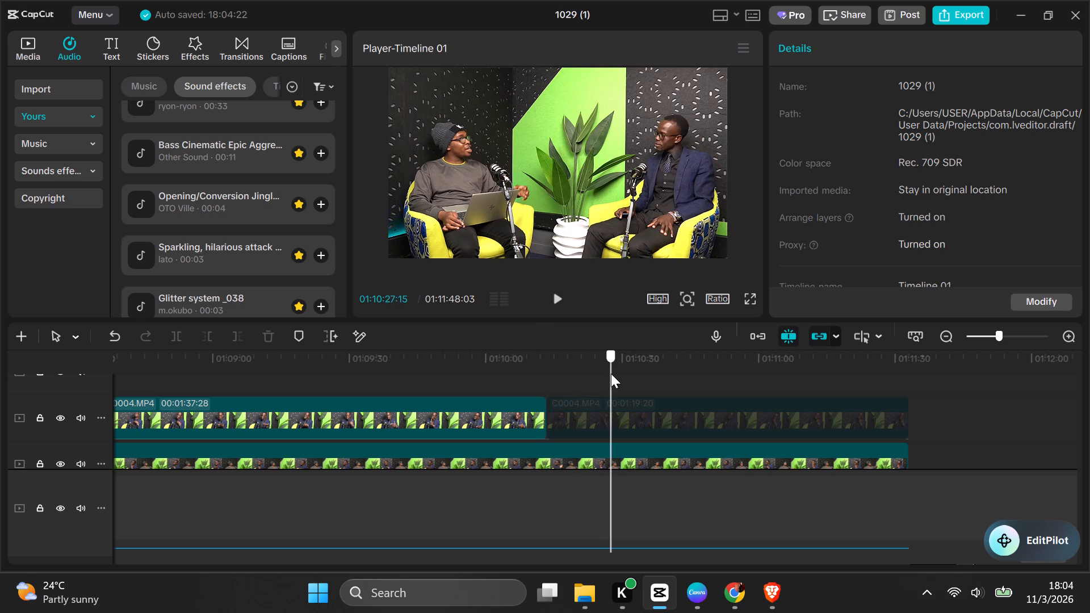
{"action": "left_click", "coordinate": [640, 379]}
{"action": "left_click", "coordinate": [655, 376]}
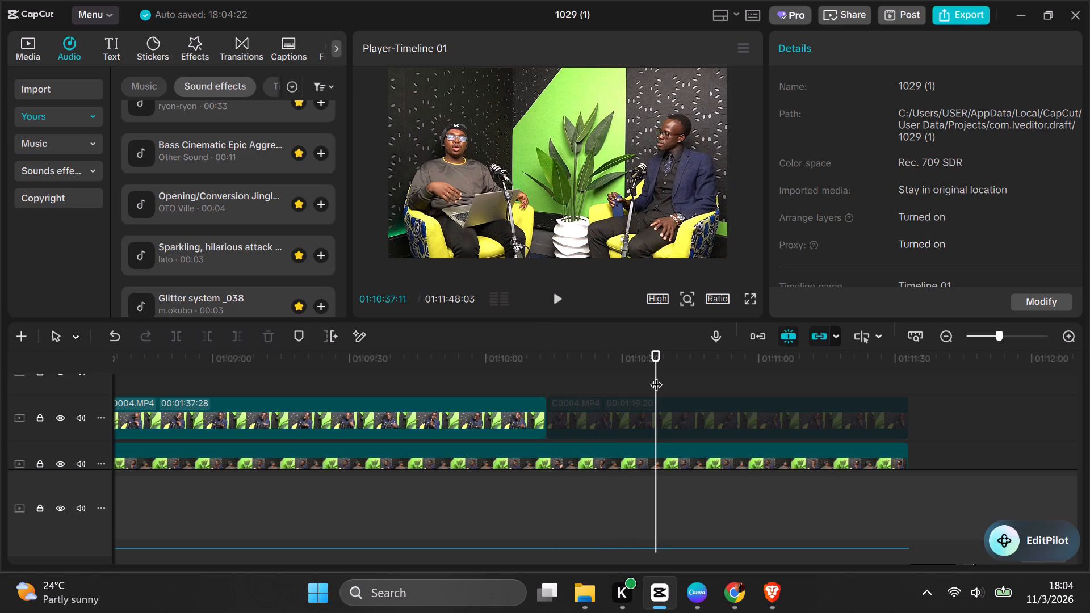
{"action": "left_click", "coordinate": [668, 374]}
{"action": "left_click", "coordinate": [680, 376]}
{"action": "left_click", "coordinate": [694, 379]}
{"action": "left_click", "coordinate": [701, 381]}
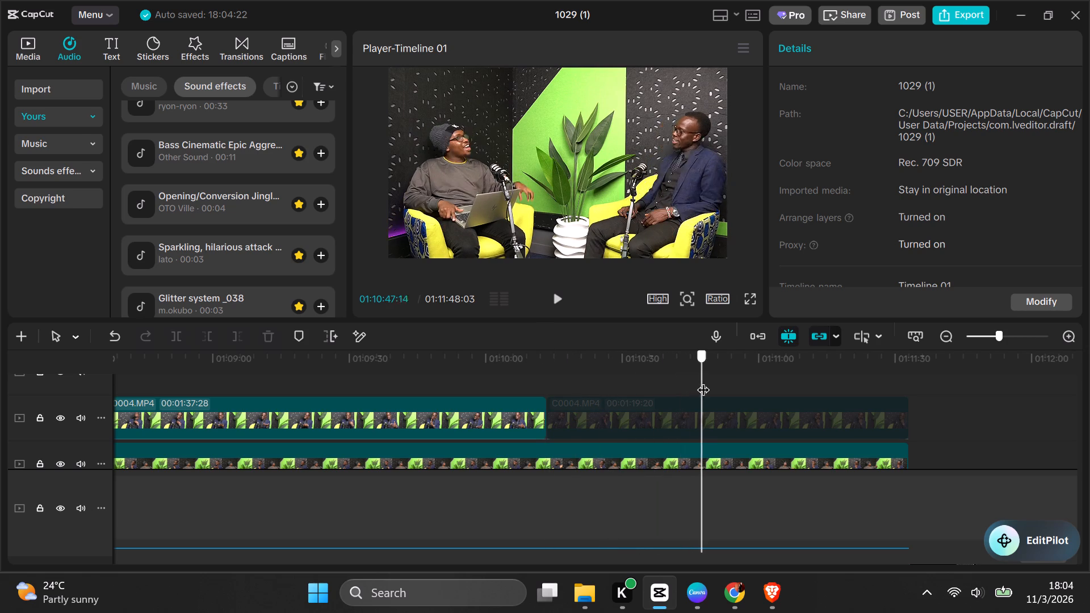
Scan the wide shot from about 01:10:49 to the end of the deactivated clip.
{"action": "left_click", "coordinate": [710, 381]}
{"action": "left_click", "coordinate": [717, 381]}
{"action": "left_click", "coordinate": [741, 379]}
{"action": "left_click", "coordinate": [751, 379]}
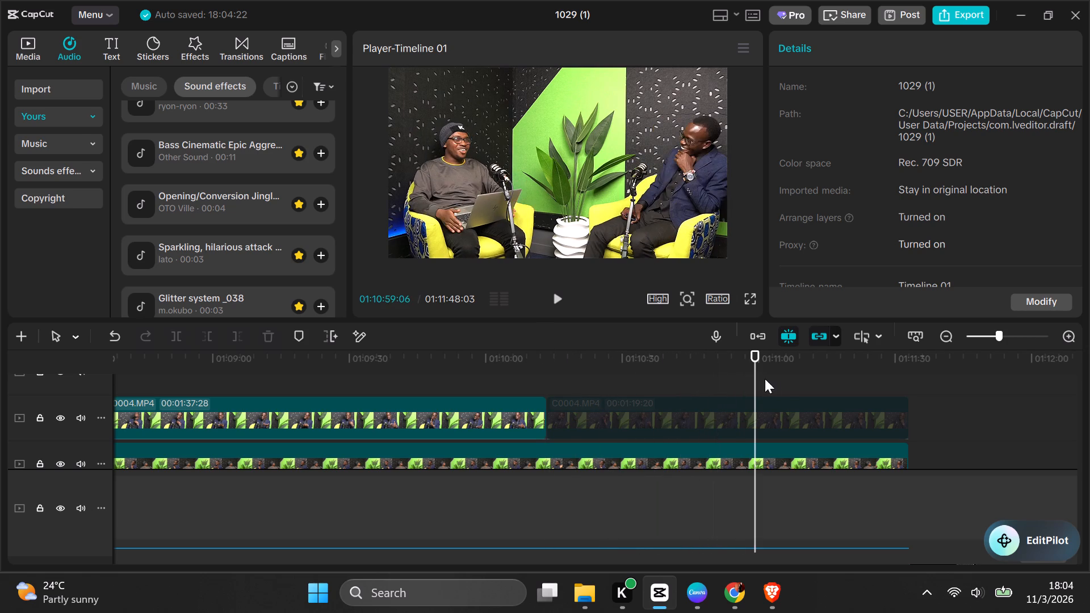
{"action": "left_click", "coordinate": [783, 380]}
{"action": "left_click", "coordinate": [804, 384]}
{"action": "left_click", "coordinate": [812, 386]}
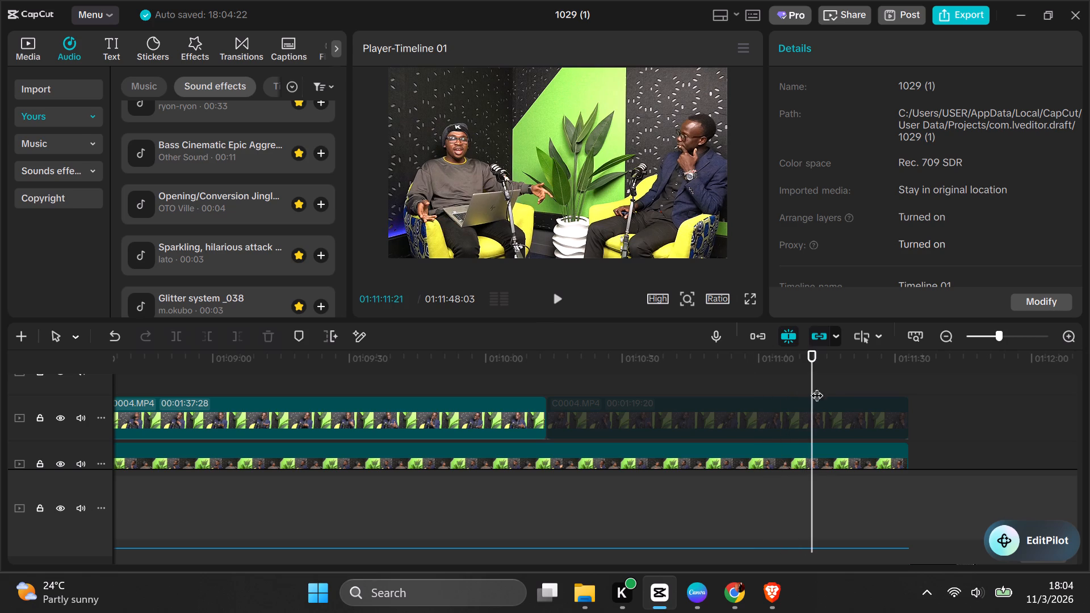
{"action": "left_click", "coordinate": [827, 387]}
{"action": "left_click", "coordinate": [849, 393]}
{"action": "left_click", "coordinate": [882, 388]}
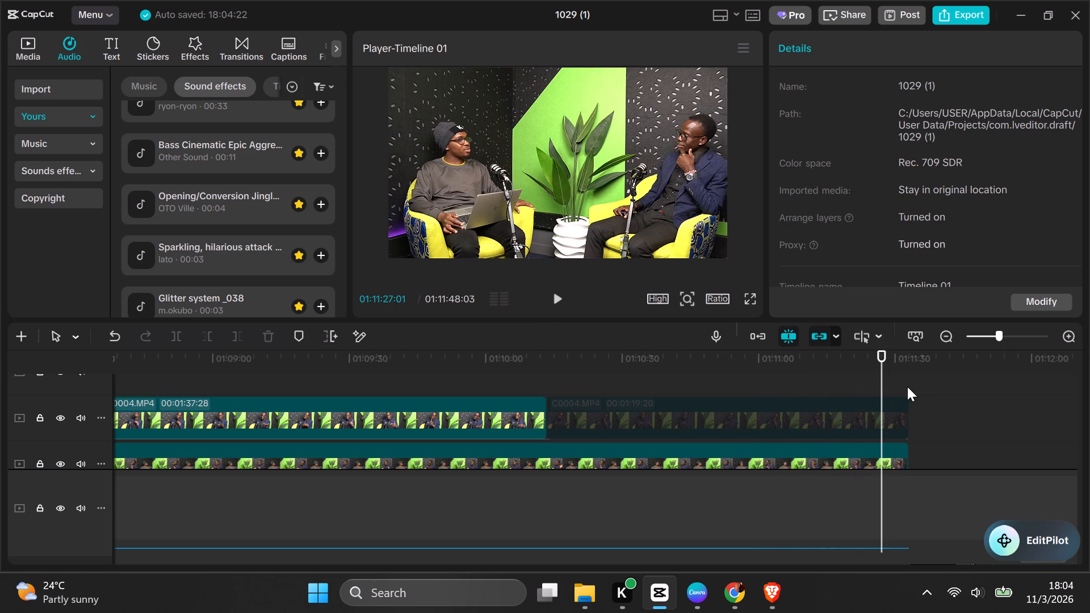
{"action": "left_click", "coordinate": [913, 385]}
Scan the wide shot again between about 01:10:26 and 01:11:11, comparing both speakers' poses.
{"action": "left_click", "coordinate": [812, 372]}
{"action": "left_click", "coordinate": [778, 371]}
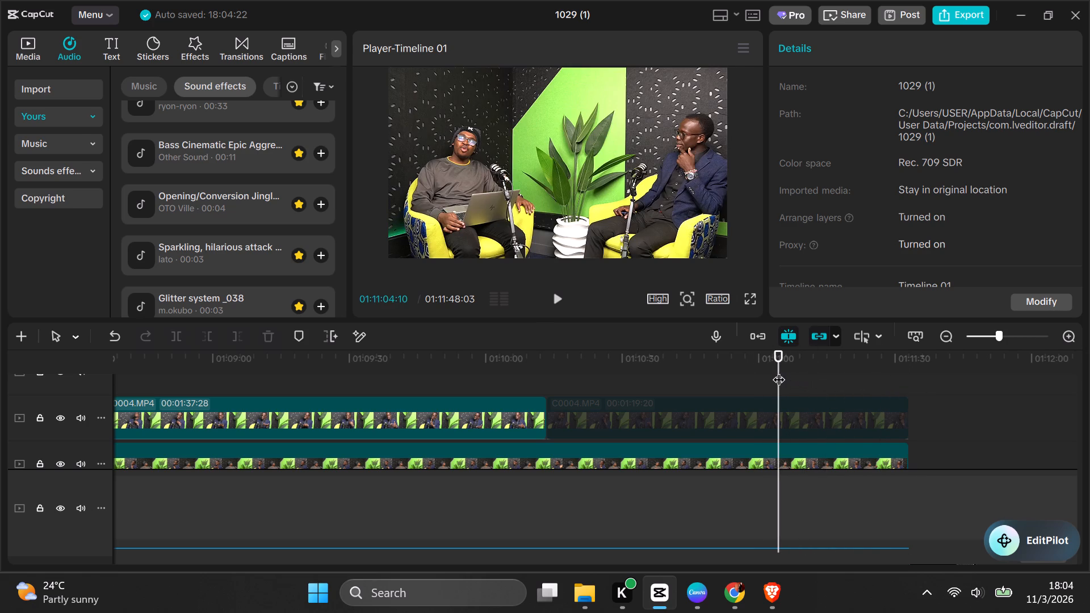
{"action": "left_click", "coordinate": [768, 371]}
{"action": "left_click", "coordinate": [756, 365]}
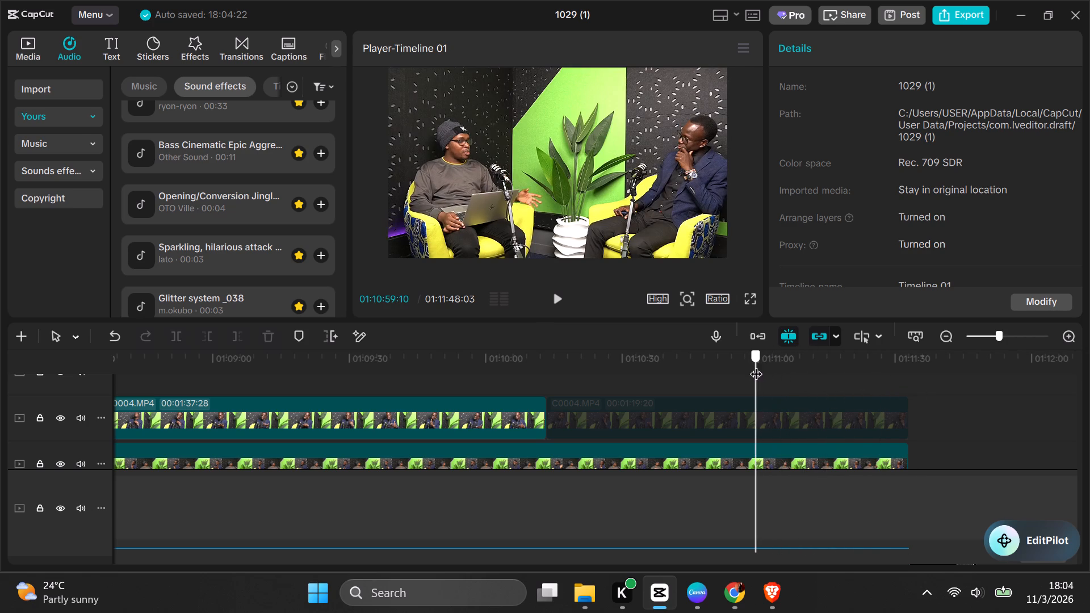
{"action": "left_click", "coordinate": [717, 363]}
{"action": "left_click", "coordinate": [681, 363]}
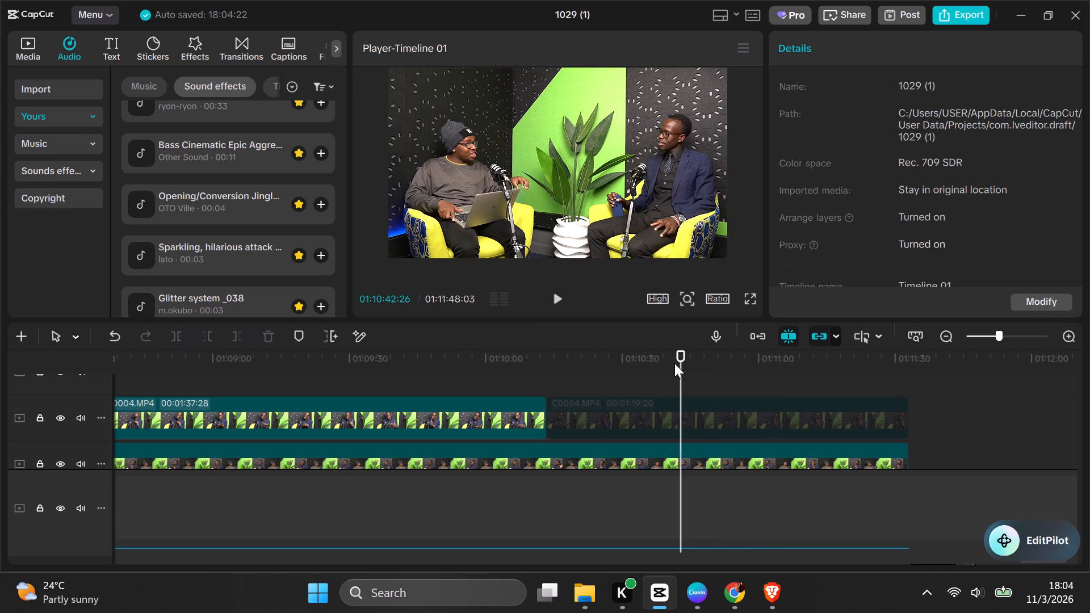
{"action": "left_click", "coordinate": [636, 368]}
{"action": "left_click", "coordinate": [606, 370]}
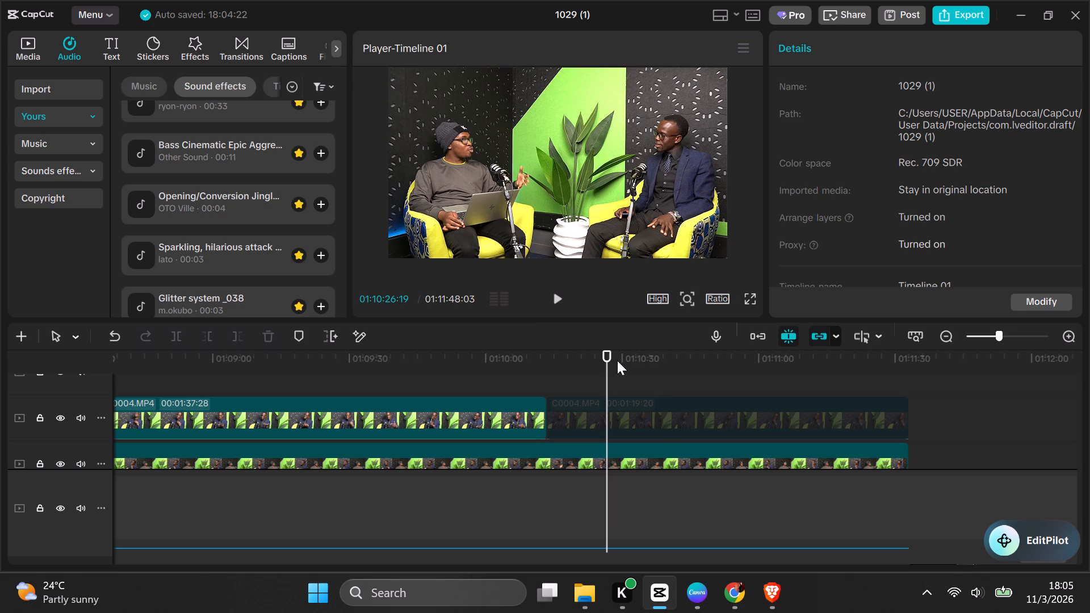
{"action": "left_click", "coordinate": [665, 380]}
{"action": "left_click", "coordinate": [739, 378]}
{"action": "left_click", "coordinate": [763, 375]}
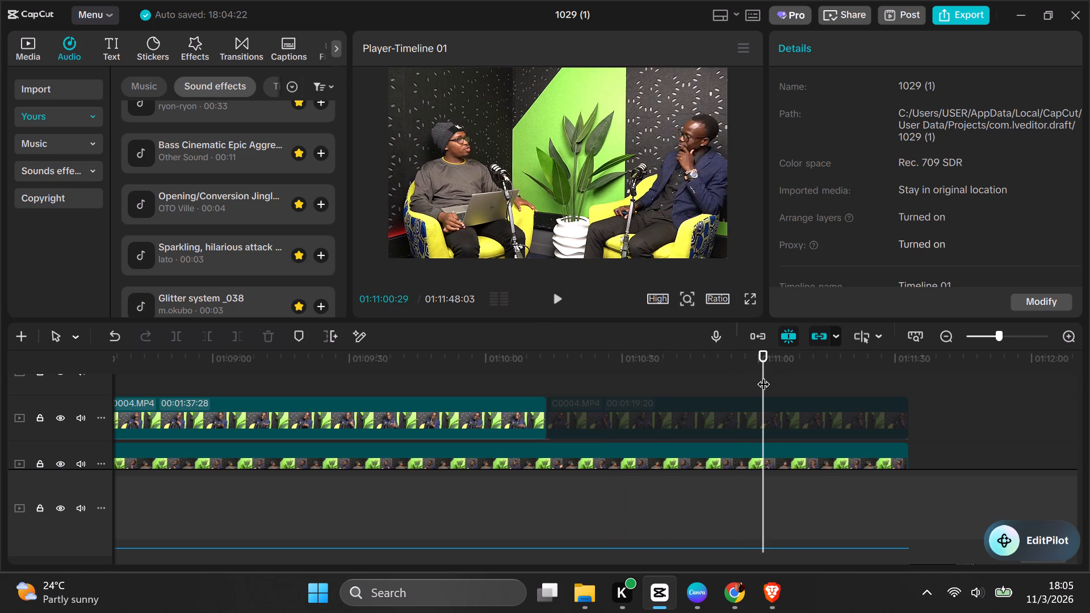
{"action": "left_click", "coordinate": [776, 371]}
{"action": "left_click", "coordinate": [808, 362]}
{"action": "left_click", "coordinate": [799, 377]}
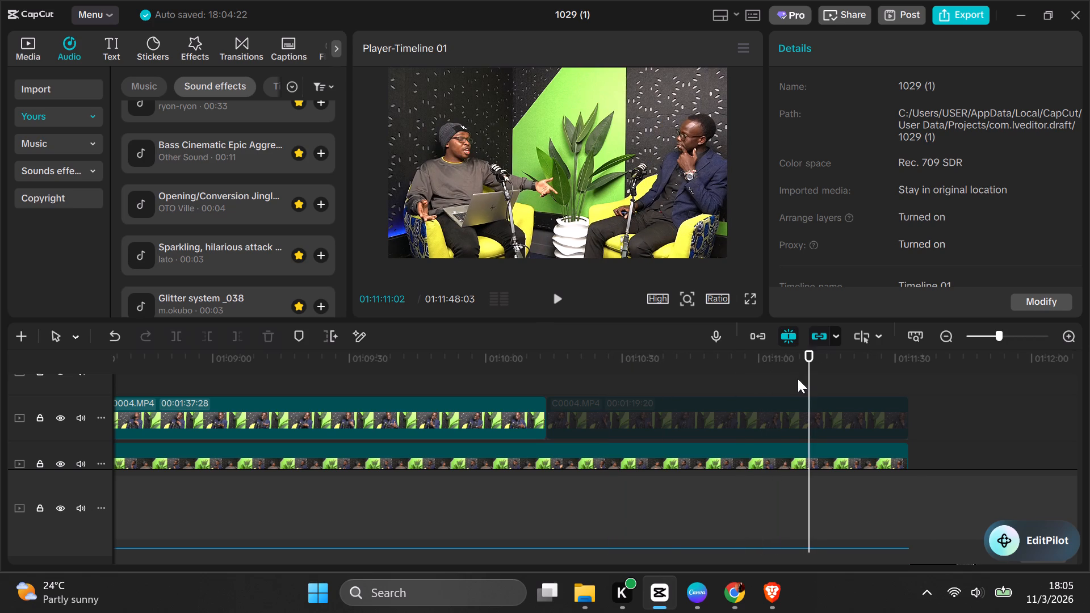
Examine the wide shot backward from 01:11:11:02 to about 01:11:07:04 for a good frame of both speakers.
{"action": "key", "text": "Left"}
{"action": "key", "text": "Left"}
{"action": "key", "text": "Left"}
{"action": "key", "text": "Left"}
{"action": "key", "text": "Left"}
{"action": "key", "text": "Left"}
{"action": "key", "text": "Left"}
{"action": "key", "text": "Left"}
{"action": "key", "text": "Left"}
{"action": "key", "text": "Left"}
{"action": "key", "text": "Left"}
{"action": "key", "text": "Left"}
{"action": "key", "text": "Left"}
{"action": "key", "text": "Left"}
{"action": "key", "text": "Left"}
{"action": "key", "text": "Left"}
{"action": "key", "text": "Left"}
{"action": "key", "text": "Left"}
{"action": "key", "text": "Left"}
{"action": "key", "text": "Left"}
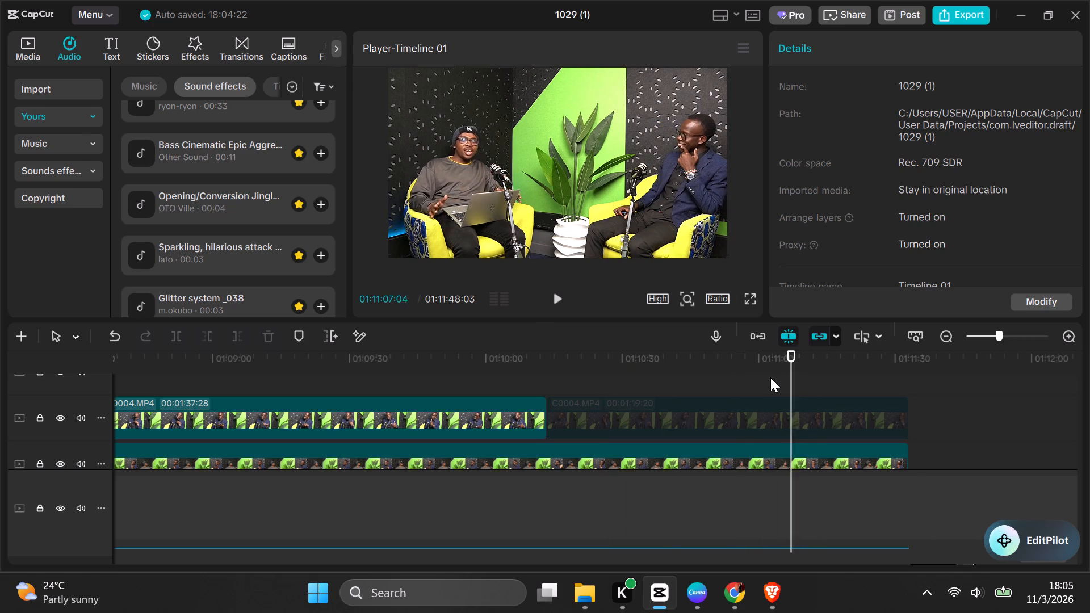
Examine the two-person wide shot backward frame by frame from 01:11:07:04 to about 01:11:04:18 for good poses of both speakers.
{"action": "key", "text": "Left"}
{"action": "key", "text": "Left"}
{"action": "key", "text": "Left"}
{"action": "key", "text": "Left"}
{"action": "key", "text": "Left"}
{"action": "key", "text": "Left"}
{"action": "key", "text": "Left"}
{"action": "key", "text": "Left"}
{"action": "key", "text": "Left"}
{"action": "key", "text": "Left"}
{"action": "key", "text": "Left"}
{"action": "key", "text": "Left"}
{"action": "key", "text": "Left"}
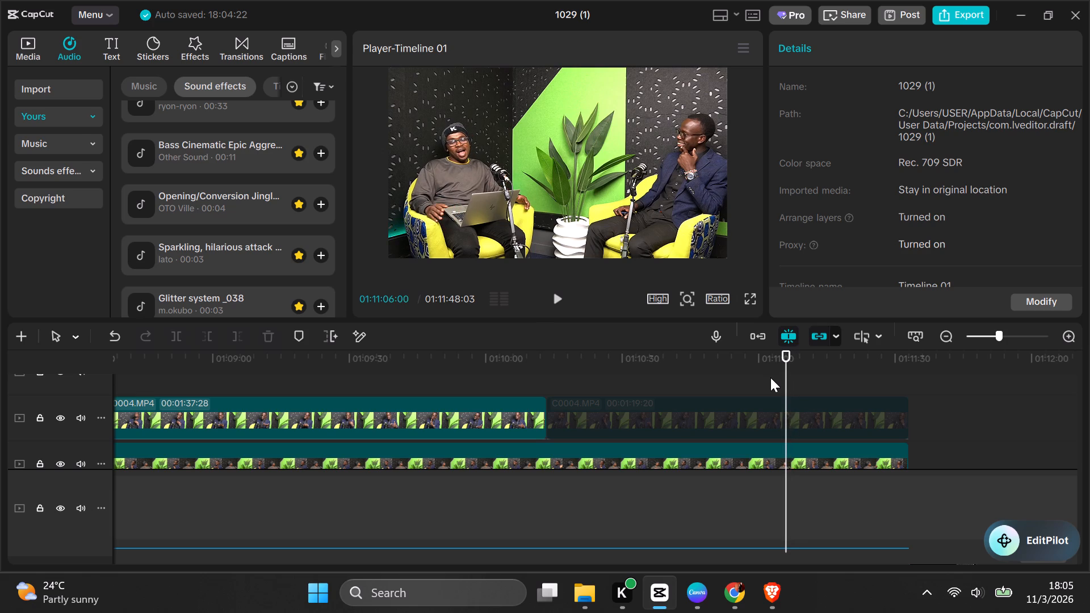
{"action": "key", "text": "Left"}
{"action": "key", "text": "Left"}
{"action": "key", "text": "Left"}
{"action": "key", "text": "Left"}
{"action": "key", "text": "Left"}
{"action": "key", "text": "Left"}
{"action": "key", "text": "Left"}
{"action": "key", "text": "Left"}
{"action": "key", "text": "Left"}
{"action": "key", "text": "Left"}
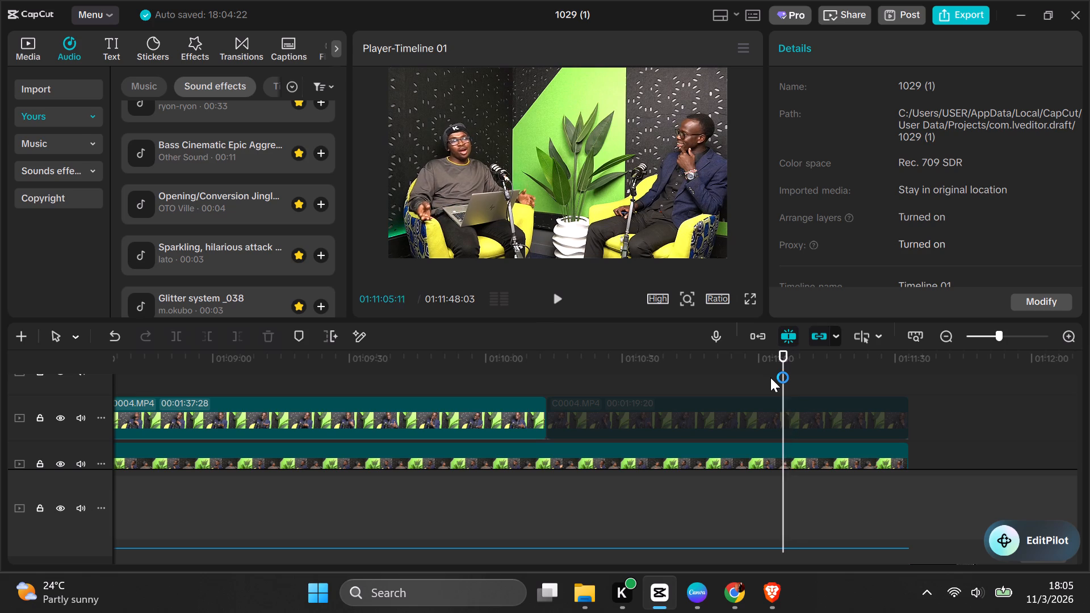
{"action": "key", "text": "Left"}
{"action": "key", "text": "Left"}
{"action": "key", "text": "Left"}
{"action": "key", "text": "Left"}
{"action": "key", "text": "Left"}
{"action": "key", "text": "Left"}
{"action": "key", "text": "Left"}
{"action": "key", "text": "Left"}
{"action": "key", "text": "Left"}
{"action": "key", "text": "Left"}
{"action": "key", "text": "Left"}
{"action": "key", "text": "Left"}
{"action": "key", "text": "Left"}
{"action": "key", "text": "Left"}
{"action": "key", "text": "Left"}
{"action": "key", "text": "Left"}
{"action": "key", "text": "Left"}
{"action": "key", "text": "Left"}
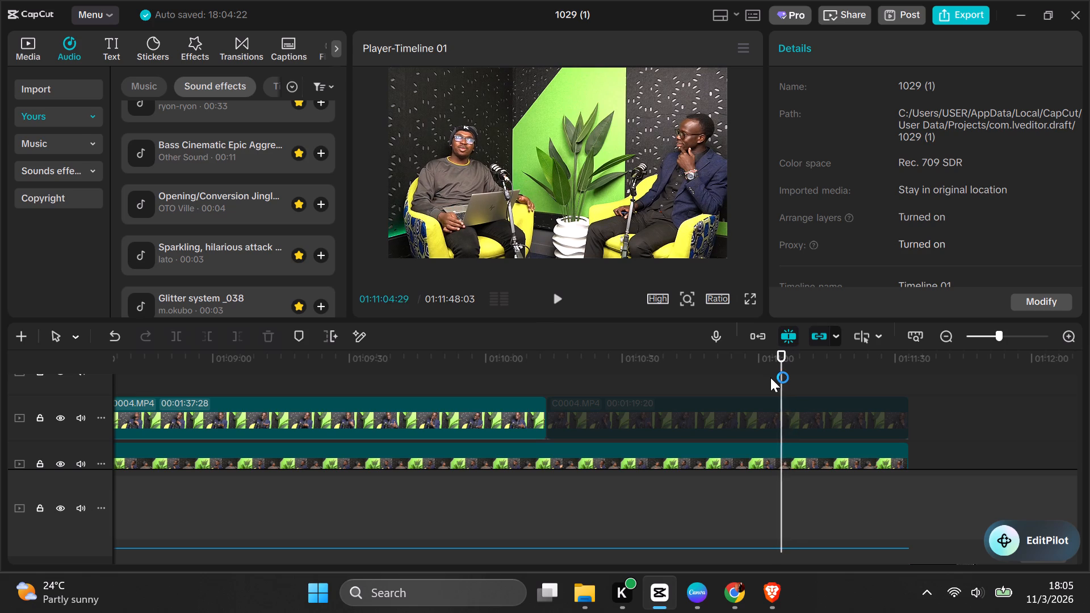
{"action": "key", "text": "Left"}
{"action": "key", "text": "Left"}
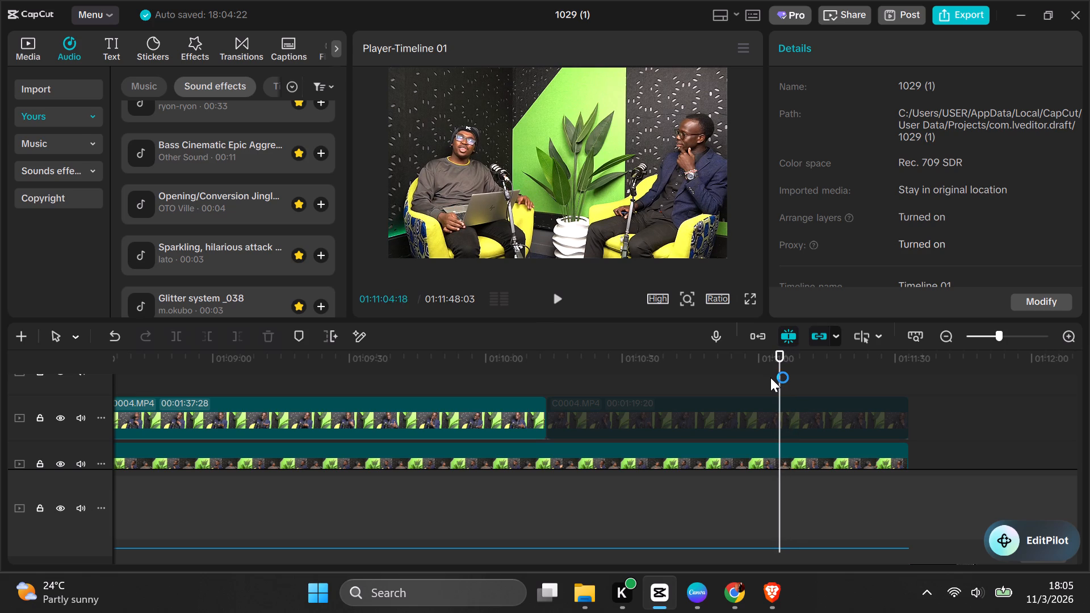
Continue examining the wide shot backward from 01:11:04:18 to about 01:11:03:07, checking both speakers' expressions and hand gestures.
{"action": "key", "text": "Left"}
{"action": "key", "text": "Left"}
{"action": "key", "text": "Left"}
{"action": "key", "text": "Left"}
{"action": "key", "text": "Left"}
{"action": "key", "text": "Left"}
{"action": "key", "text": "Left"}
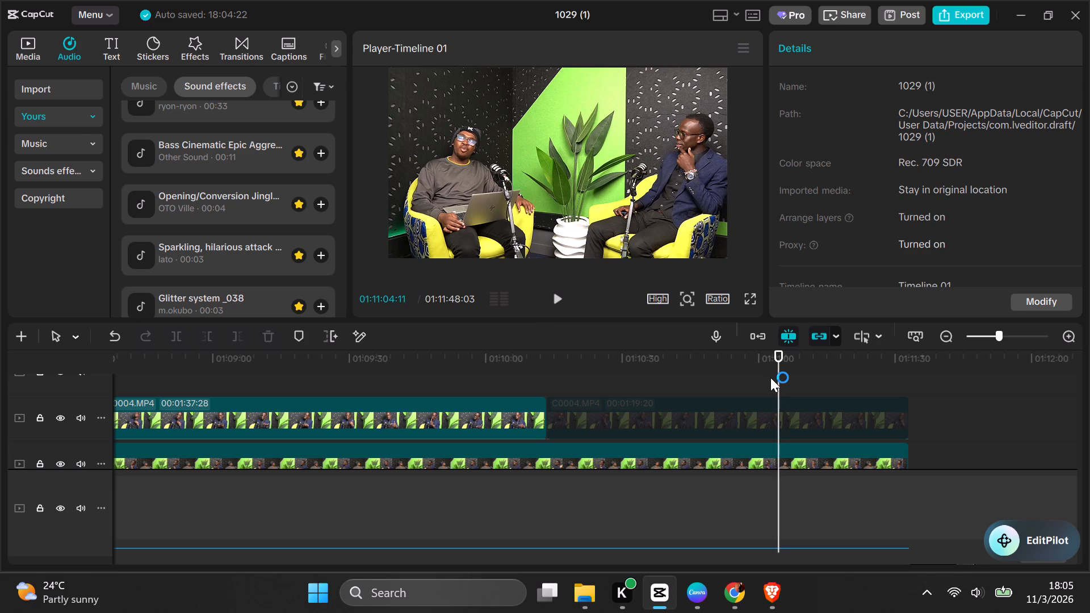
{"action": "key", "text": "Left"}
{"action": "key", "text": "Left"}
{"action": "key", "text": "Left"}
{"action": "key", "text": "Left"}
{"action": "key", "text": "Left"}
{"action": "key", "text": "Left"}
{"action": "key", "text": "Left"}
{"action": "key", "text": "Left"}
{"action": "key", "text": "Left"}
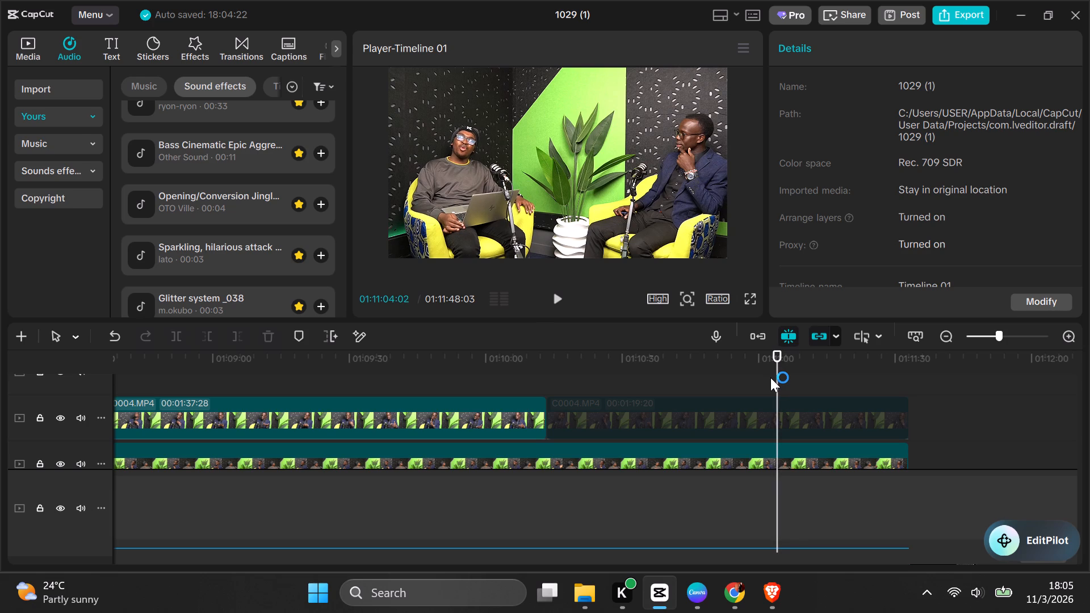
{"action": "key", "text": "Left"}
{"action": "key", "text": "Left"}
{"action": "key", "text": "Left"}
{"action": "key", "text": "Left"}
{"action": "key", "text": "Left"}
{"action": "key", "text": "Left"}
{"action": "key", "text": "Left"}
{"action": "key", "text": "Left"}
{"action": "key", "text": "Left"}
{"action": "key", "text": "Left"}
{"action": "key", "text": "Left"}
{"action": "key", "text": "Left"}
{"action": "key", "text": "Left"}
{"action": "key", "text": "Left"}
{"action": "key", "text": "Left"}
{"action": "key", "text": "Left"}
{"action": "key", "text": "Left"}
{"action": "key", "text": "Left"}
{"action": "key", "text": "Left"}
{"action": "key", "text": "Left"}
{"action": "key", "text": "Left"}
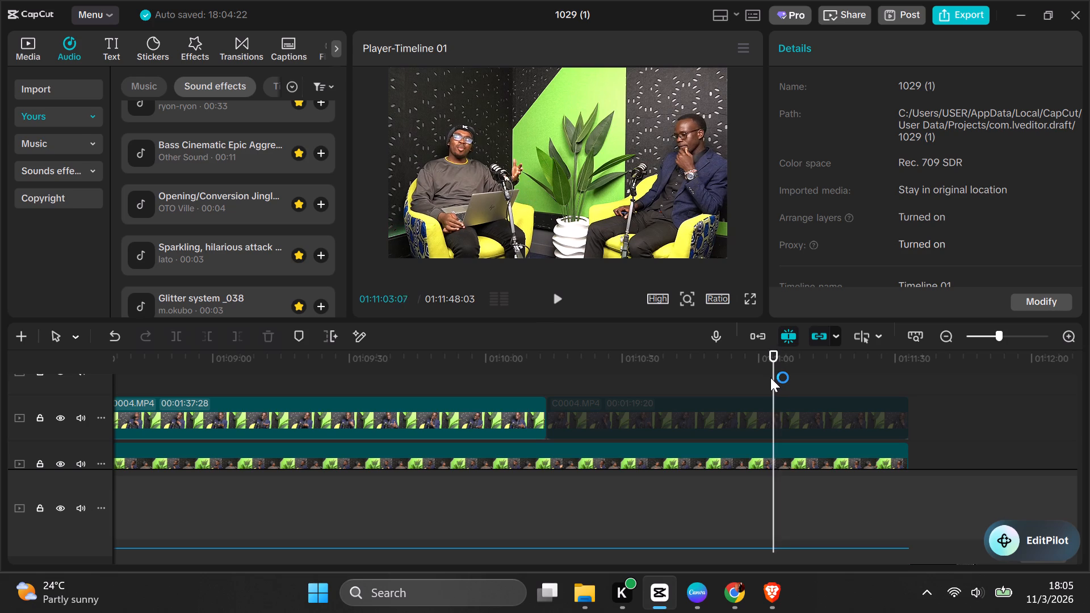
Inspect the wide shot's individual frames backward from 01:11:03:07 to 01:11:02:03 for a clean pose of both speakers.
{"action": "key", "text": "Left"}
{"action": "key", "text": "Left"}
{"action": "key", "text": "Left"}
{"action": "key", "text": "Left"}
{"action": "key", "text": "Left"}
{"action": "key", "text": "Left"}
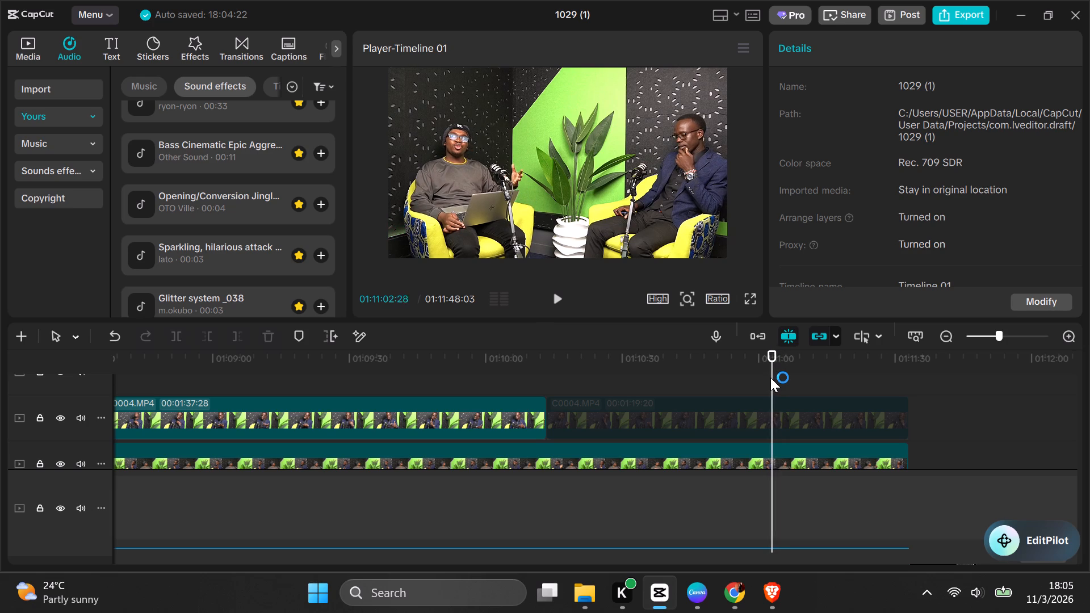
{"action": "key", "text": "Left"}
{"action": "key", "text": "Left"}
{"action": "key", "text": "Left"}
{"action": "key", "text": "Left"}
{"action": "key", "text": "Left"}
{"action": "key", "text": "Left"}
{"action": "key", "text": "Left"}
{"action": "key", "text": "Left"}
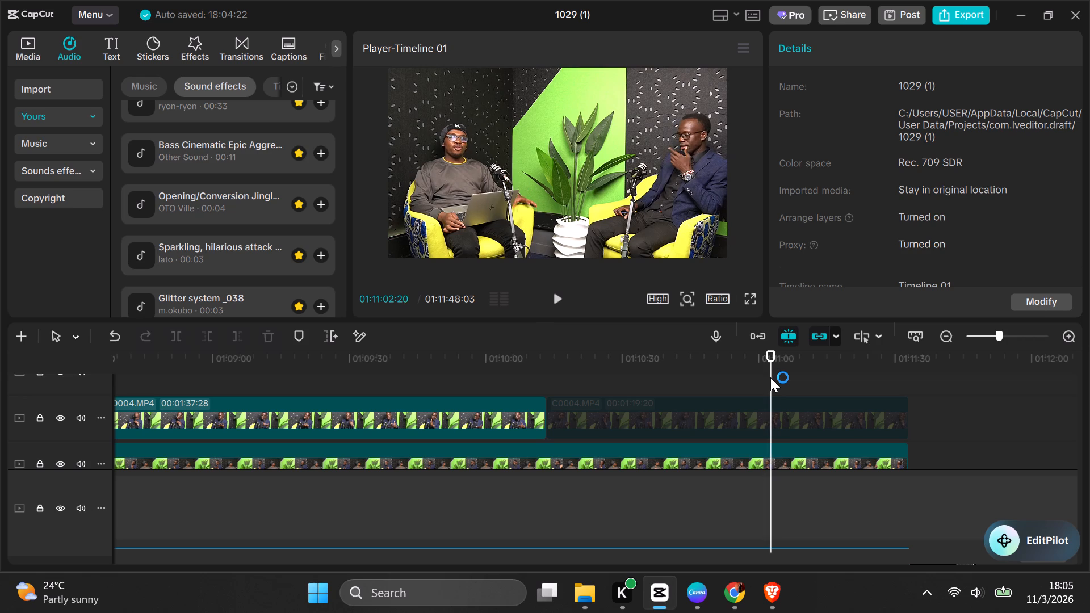
{"action": "key", "text": "Left"}
{"action": "key", "text": "Left"}
{"action": "key", "text": "Left"}
{"action": "key", "text": "Left"}
{"action": "key", "text": "Left"}
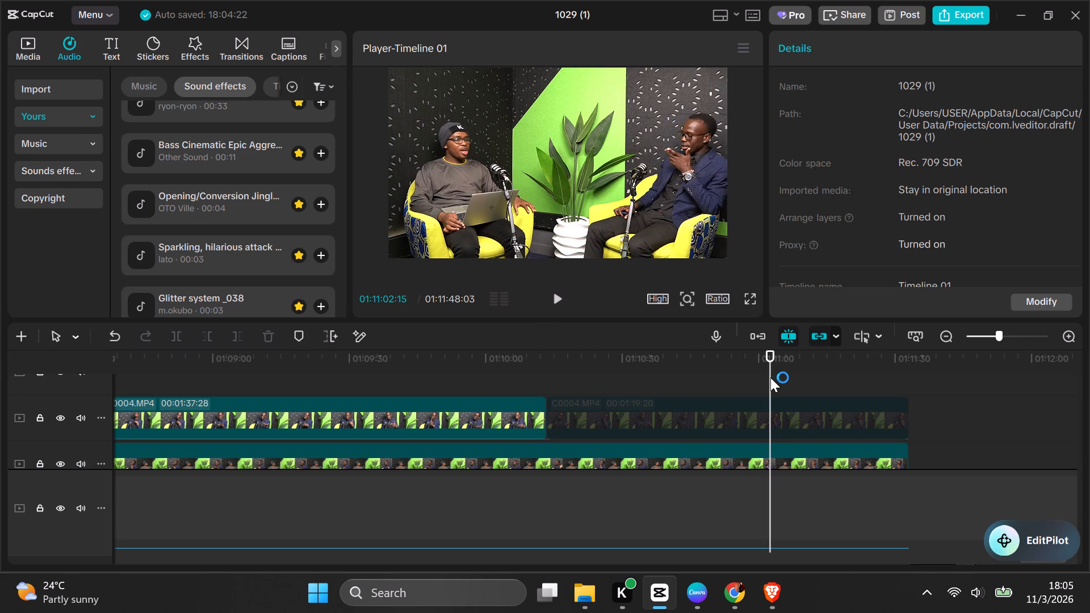
{"action": "key", "text": "Left"}
{"action": "key", "text": "Left"}
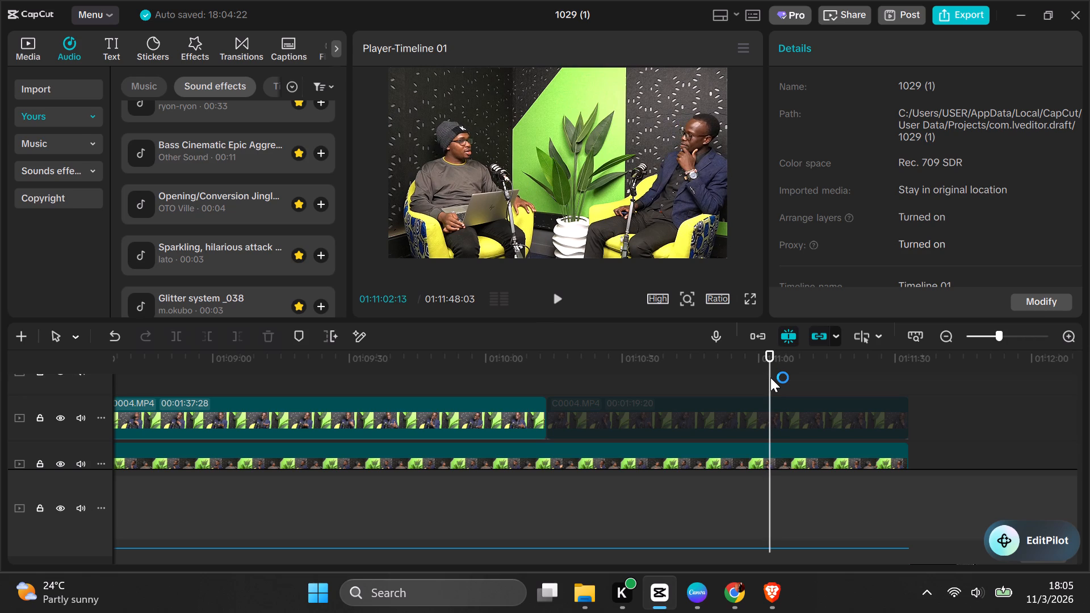
{"action": "key", "text": "Left"}
{"action": "key", "text": "Left"}
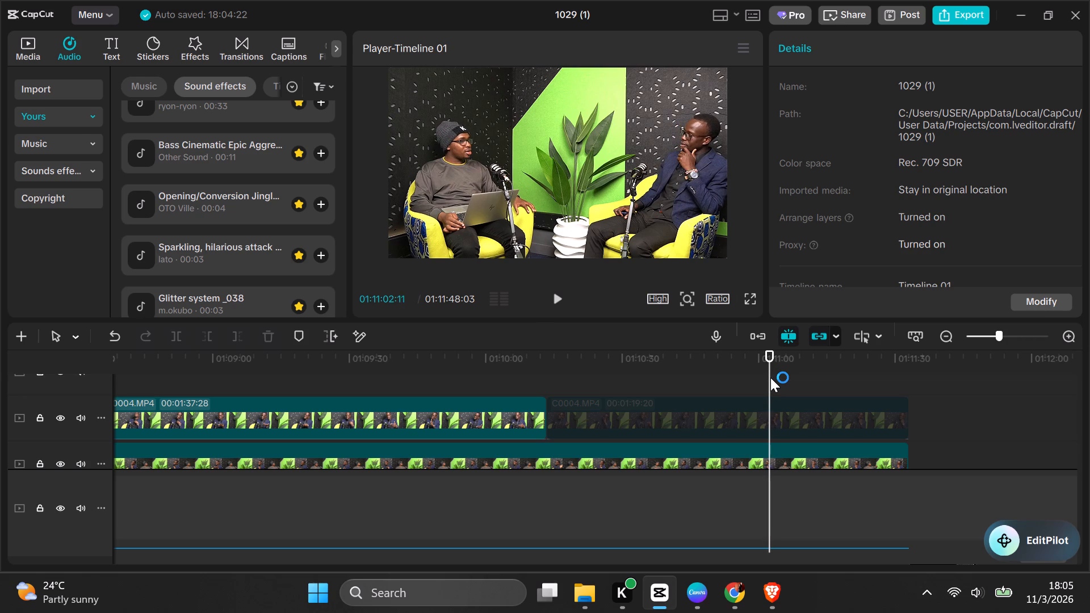
{"action": "key", "text": "Left"}
{"action": "key", "text": "Left"}
{"action": "key", "text": "Left"}
{"action": "key", "text": "Left"}
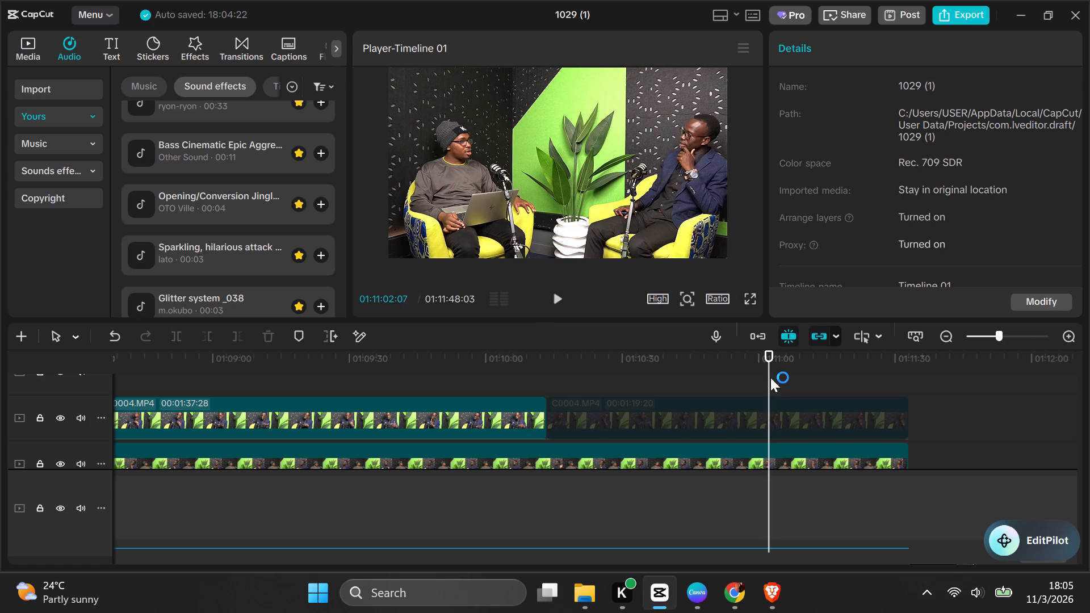
{"action": "key", "text": "Left"}
{"action": "key", "text": "Left"}
{"action": "key", "text": "Left"}
{"action": "key", "text": "Left"}
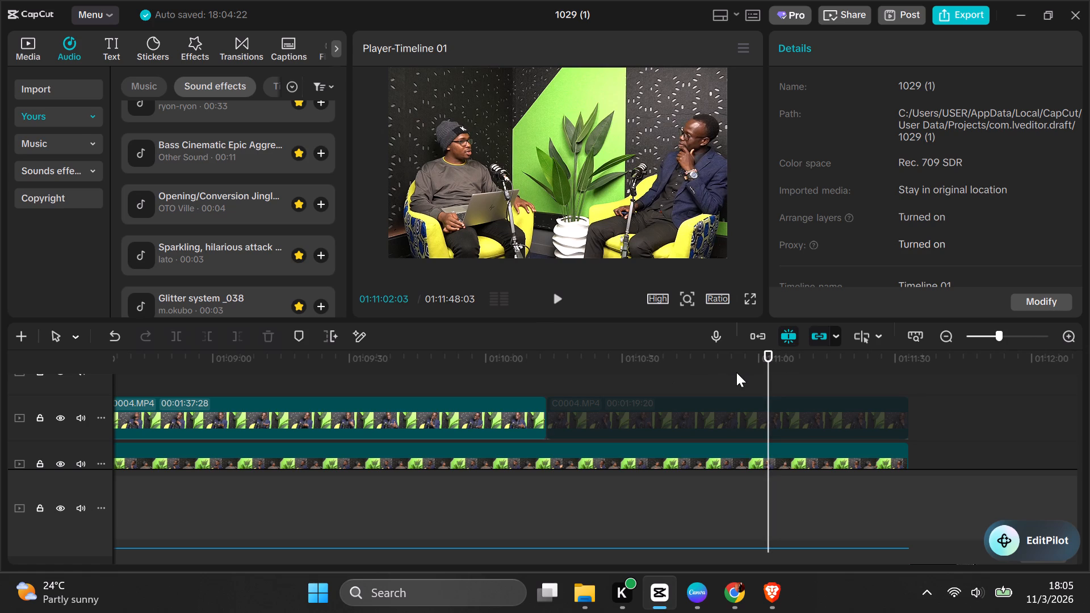
Review the wide shot forward again from 01:11:02:03 to about 01:11:02:29, comparing the speakers' poses.
{"action": "key", "text": "Right"}
{"action": "key", "text": "Right"}
{"action": "key", "text": "Right"}
{"action": "key", "text": "Right"}
{"action": "key", "text": "Right"}
{"action": "key", "text": "Right"}
{"action": "key", "text": "Right"}
{"action": "key", "text": "Right"}
{"action": "key", "text": "Right"}
{"action": "key", "text": "Right"}
{"action": "key", "text": "Right"}
{"action": "key", "text": "Right"}
{"action": "key", "text": "Right"}
{"action": "key", "text": "Right"}
{"action": "key", "text": "Right"}
{"action": "key", "text": "Right"}
{"action": "key", "text": "Right"}
{"action": "key", "text": "Right"}
{"action": "key", "text": "Right"}
{"action": "key", "text": "Right"}
{"action": "key", "text": "Right"}
{"action": "key", "text": "Right"}
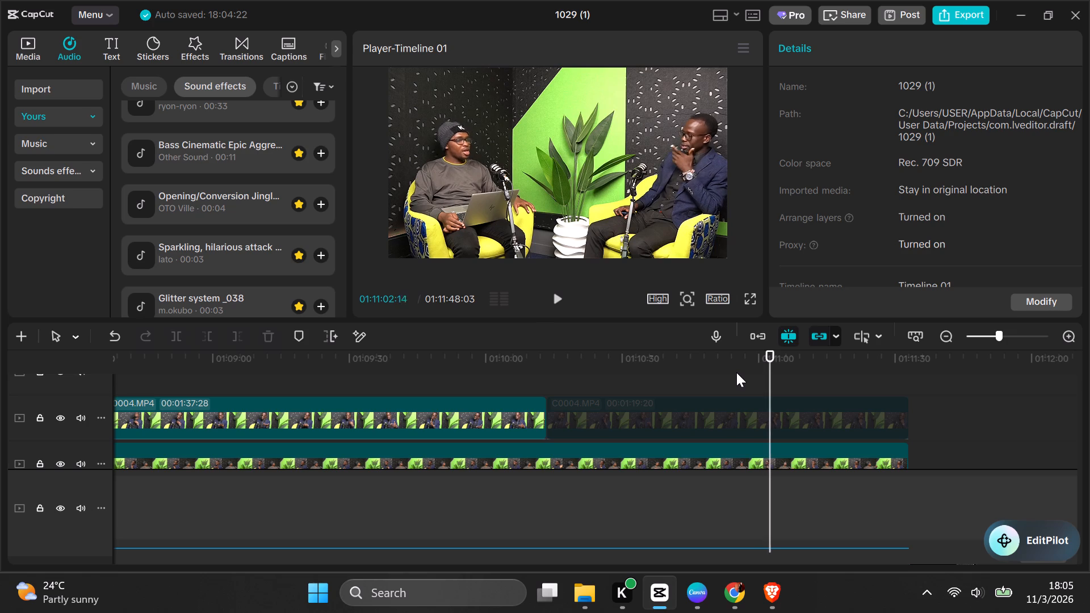
View the two-person wide shot full screen and examine its frames forward from 01:11:02:29 for good poses of both speakers.
{"action": "left_click", "coordinate": [741, 296]}
{"action": "left_click", "coordinate": [748, 299]}
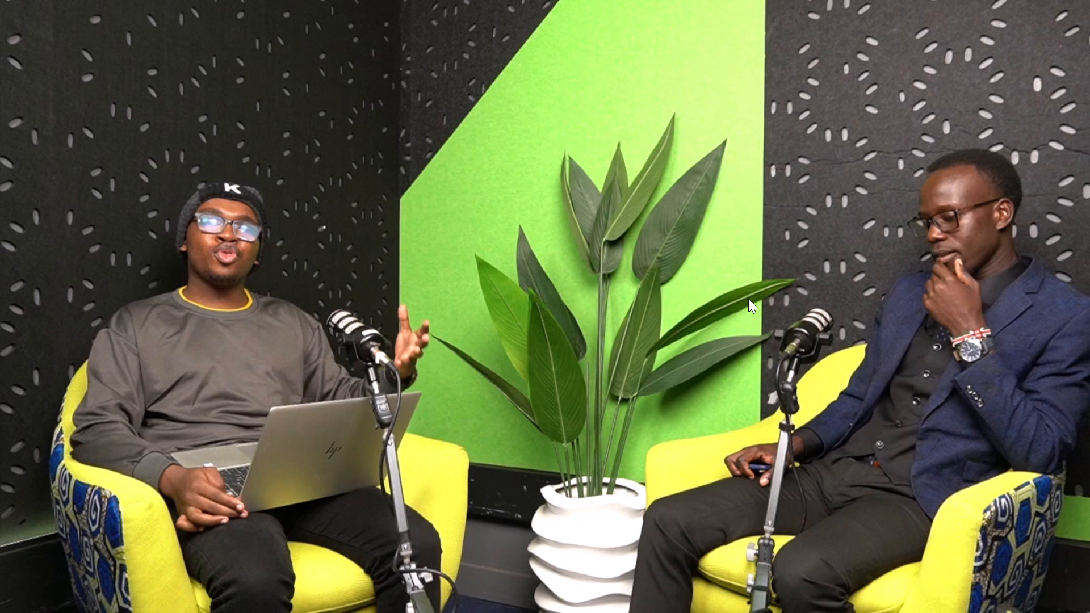
{"action": "key", "text": "Right"}
{"action": "key", "text": "Right"}
{"action": "key", "text": "Right"}
{"action": "key", "text": "Right"}
{"action": "key", "text": "Right"}
{"action": "key", "text": "Right"}
{"action": "key", "text": "Right"}
{"action": "key", "text": "Right"}
{"action": "key", "text": "Right"}
{"action": "key", "text": "Right"}
{"action": "key", "text": "Right"}
{"action": "key", "text": "Right"}
{"action": "key", "text": "Right"}
{"action": "key", "text": "Right"}
{"action": "key", "text": "Right"}
{"action": "key", "text": "Right"}
{"action": "key", "text": "Right"}
{"action": "key", "text": "Right"}
{"action": "key", "text": "Right"}
{"action": "key", "text": "Right"}
{"action": "key", "text": "Right"}
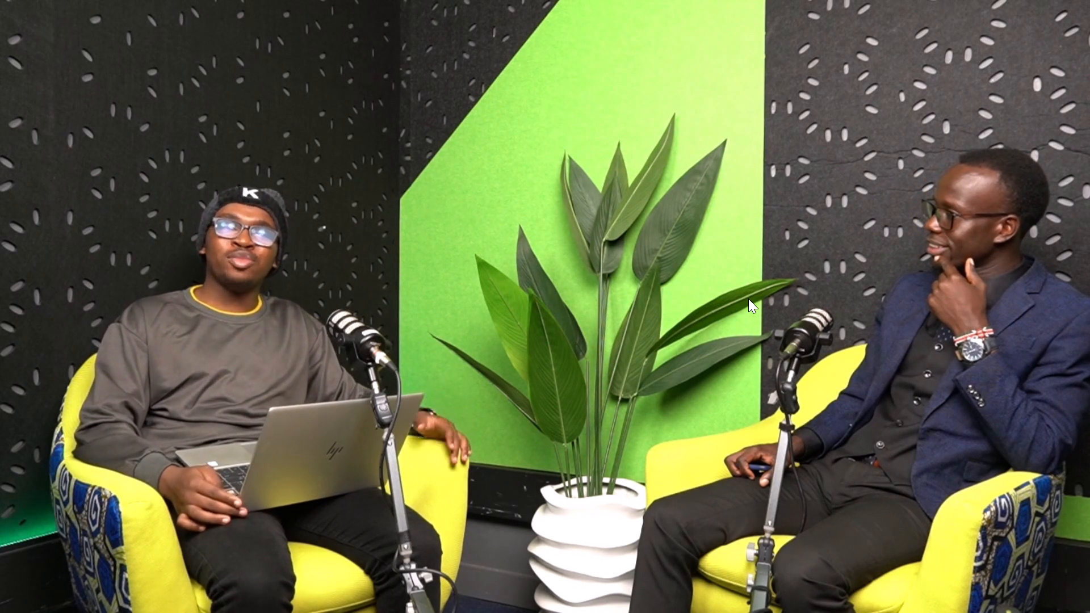
Continue examining the full-screen wide shot forward frame by frame, comparing both speakers' faces and the host's hand gestures.
{"action": "key", "text": "Right"}
{"action": "key", "text": "Right"}
{"action": "key", "text": "Right"}
{"action": "key", "text": "Right"}
{"action": "key", "text": "Right"}
{"action": "key", "text": "Right"}
{"action": "key", "text": "Right"}
{"action": "key", "text": "Right"}
{"action": "key", "text": "Right"}
{"action": "key", "text": "Right"}
{"action": "key", "text": "Right"}
{"action": "key", "text": "Right"}
{"action": "key", "text": "Right"}
{"action": "key", "text": "Right"}
{"action": "key", "text": "Right"}
{"action": "key", "text": "Right"}
{"action": "key", "text": "Right"}
{"action": "key", "text": "Right"}
{"action": "key", "text": "Right"}
{"action": "key", "text": "Right"}
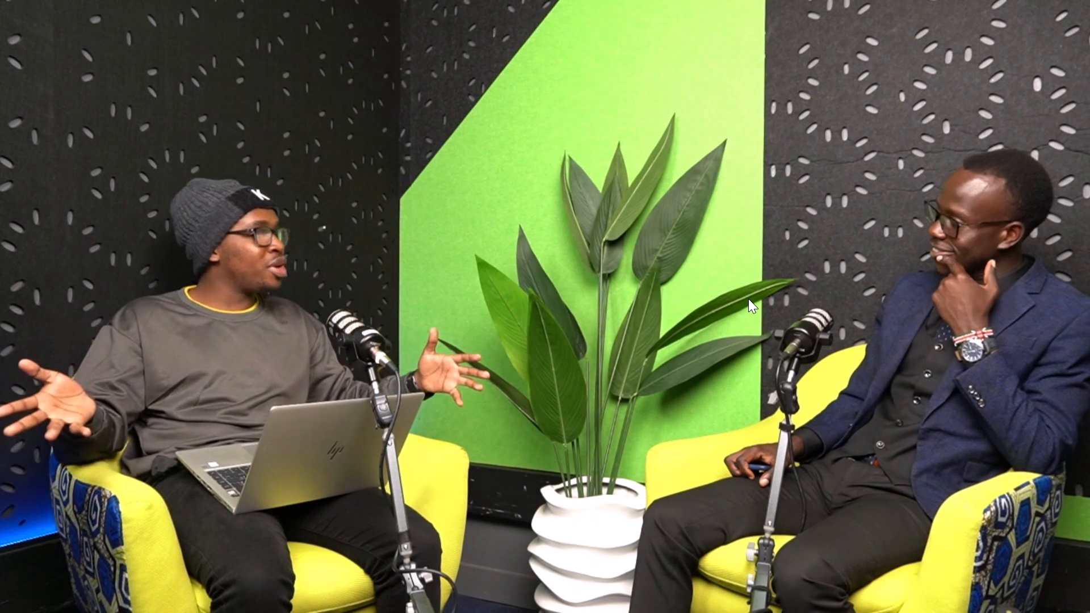
Inspect further frames of the full-screen wide shot forward for one with the host facing the camera and a clear hand gesture.
{"action": "key", "text": "Right"}
{"action": "key", "text": "Right"}
{"action": "key", "text": "Right"}
{"action": "key", "text": "Right"}
{"action": "key", "text": "Right"}
{"action": "key", "text": "Right"}
{"action": "key", "text": "Right"}
{"action": "key", "text": "Right"}
{"action": "key", "text": "Right"}
{"action": "key", "text": "Right"}
{"action": "key", "text": "Right"}
{"action": "key", "text": "Right"}
{"action": "key", "text": "Right"}
{"action": "key", "text": "Right"}
{"action": "key", "text": "Right"}
{"action": "key", "text": "Right"}
{"action": "key", "text": "Right"}
{"action": "key", "text": "Right"}
{"action": "key", "text": "Right"}
{"action": "key", "text": "Right"}
{"action": "key", "text": "Right"}
{"action": "key", "text": "Right"}
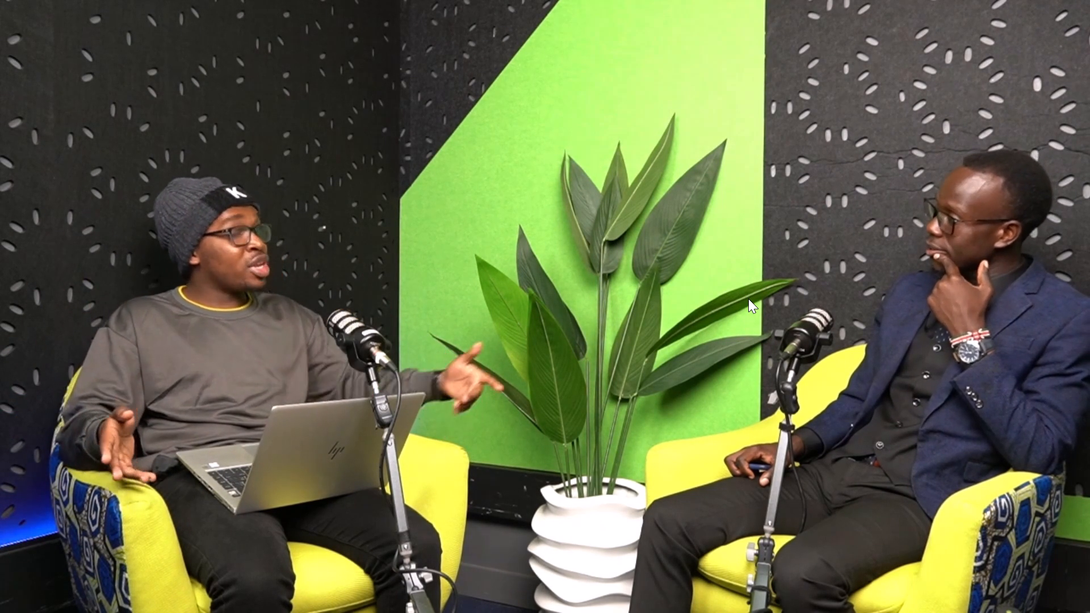
{"action": "key", "text": "Right"}
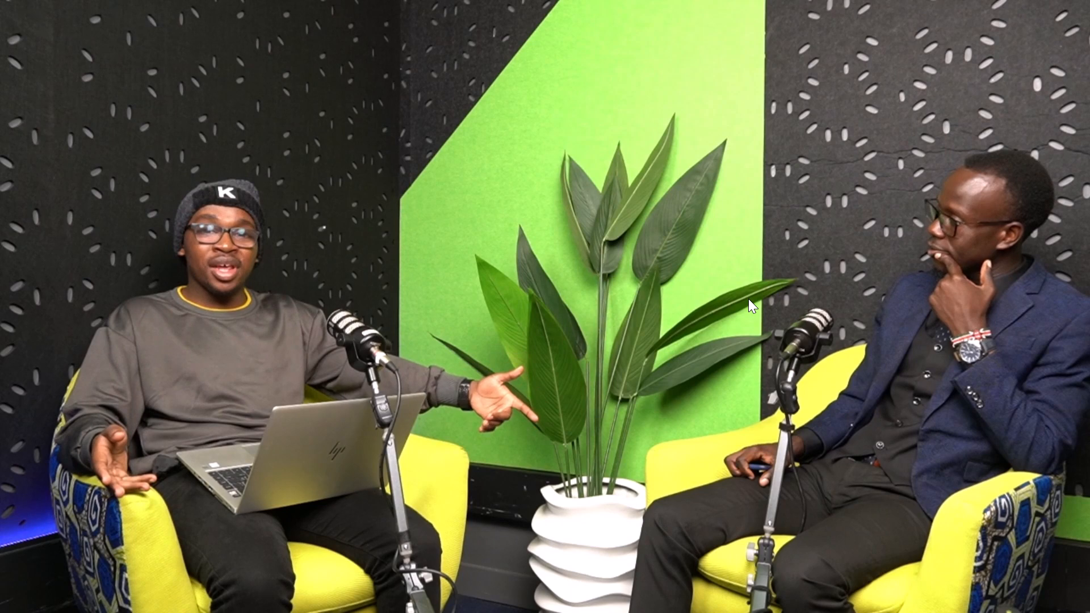
{"action": "key", "text": "Right"}
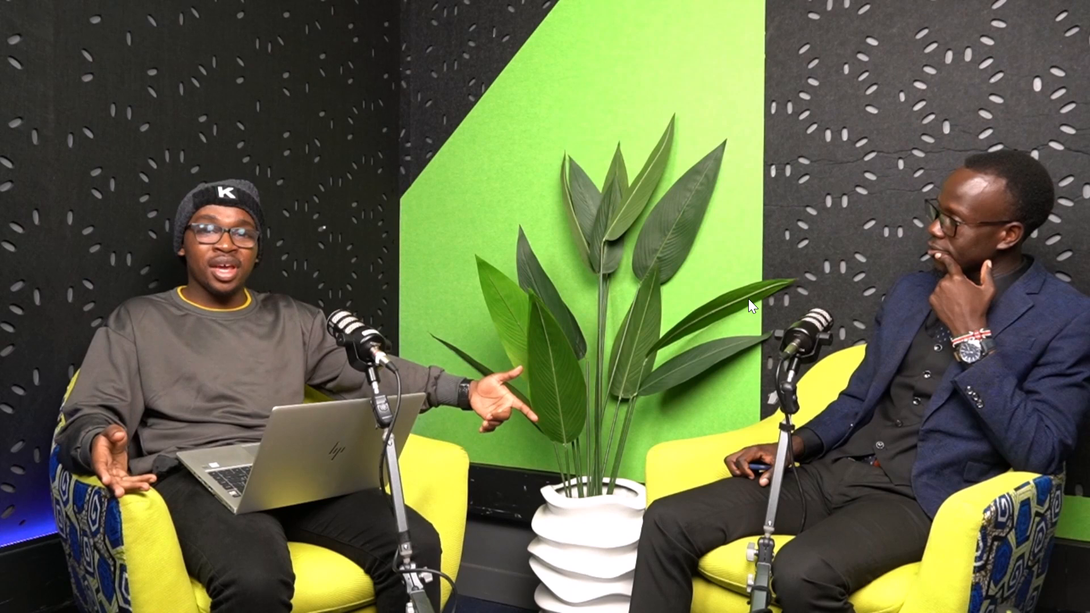
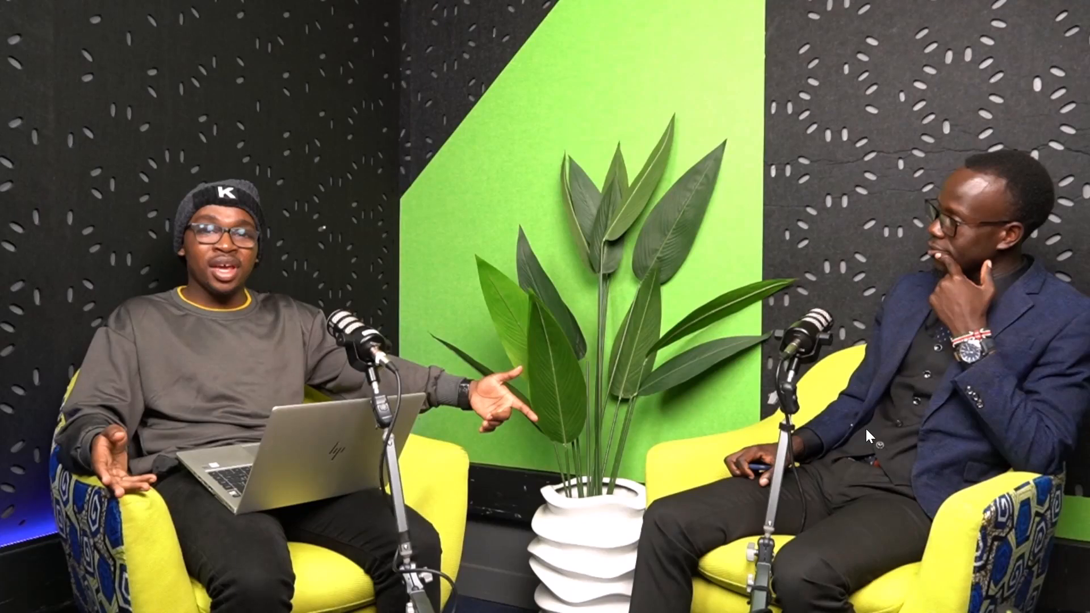
Magnify the preview at 01:11:11:16, move the wide-shot clip to about X 977, Y -228 to centre the host, and check it full screen.
{"action": "left_click", "coordinate": [873, 569]}
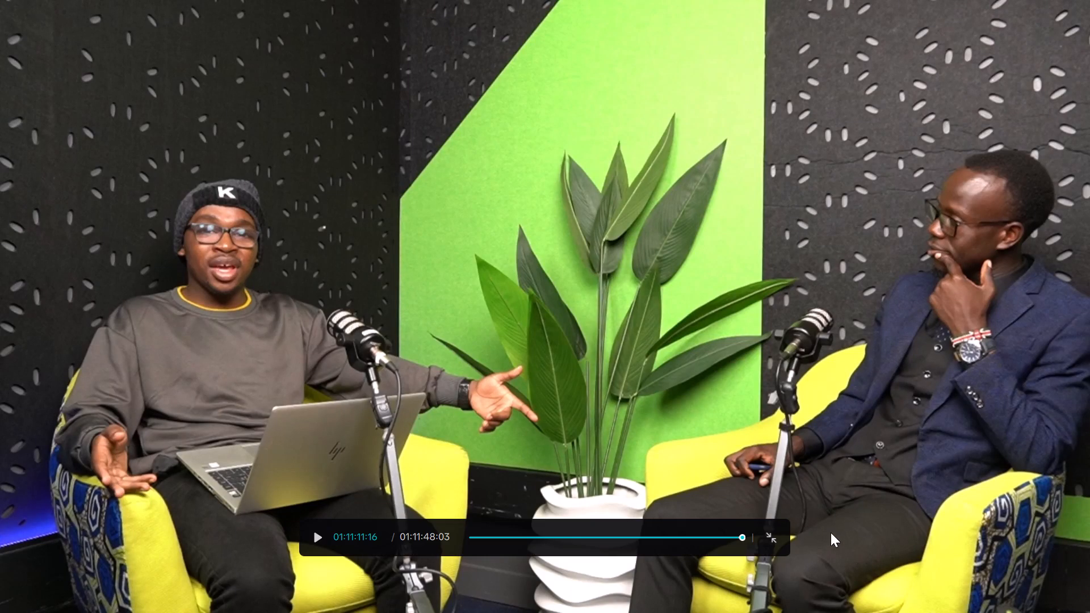
{"action": "left_click", "coordinate": [774, 536]}
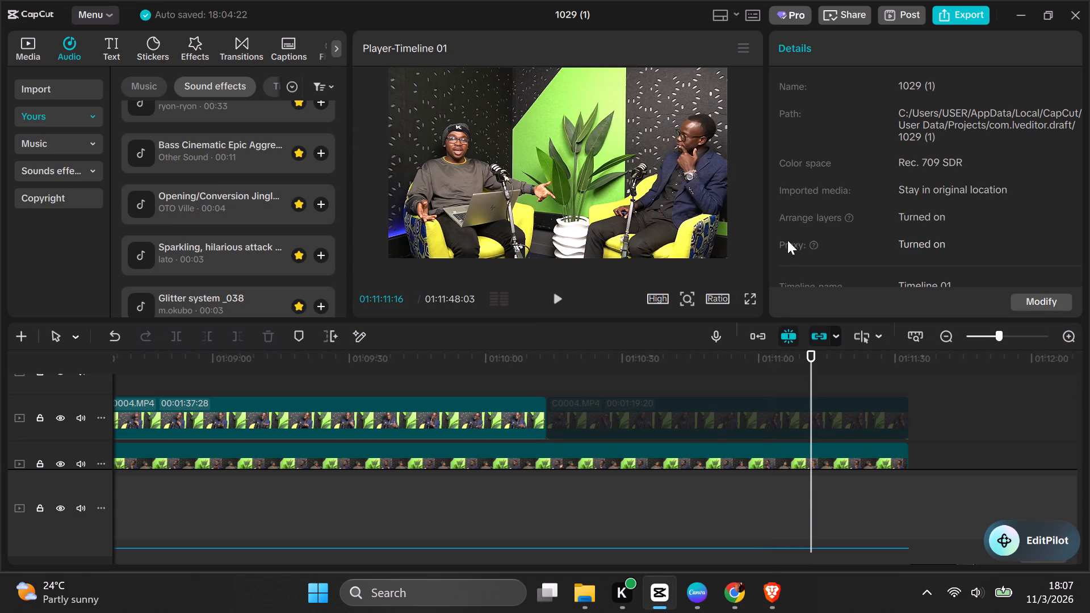
{"action": "left_click", "coordinate": [685, 303]}
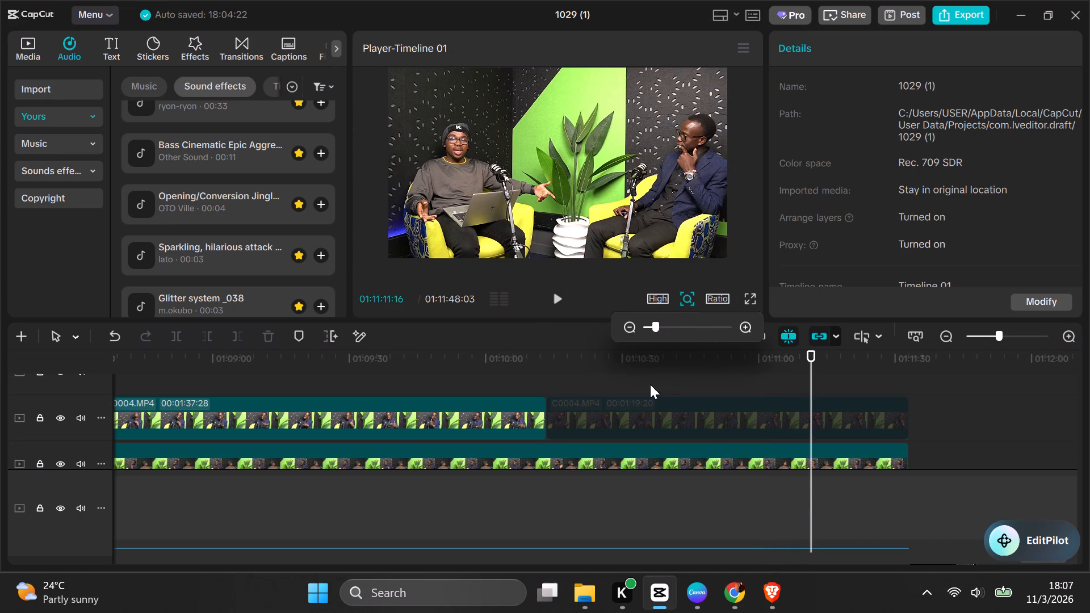
{"action": "left_click", "coordinate": [666, 324]}
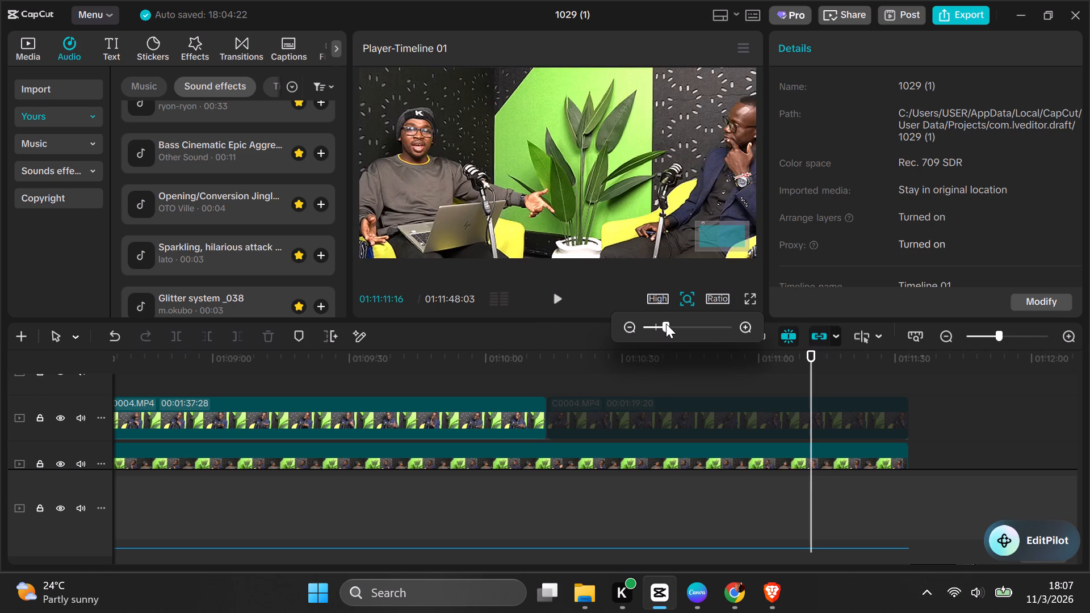
{"action": "left_click", "coordinate": [678, 330]}
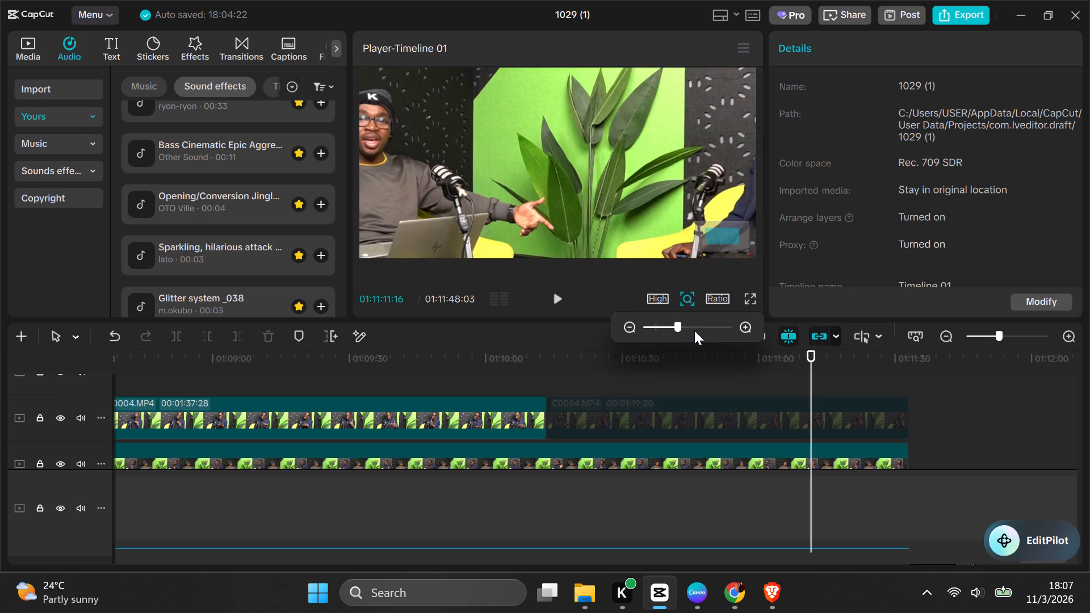
{"action": "left_click", "coordinate": [694, 330]}
{"action": "left_click_drag", "start_coordinate": [495, 202], "coordinate": [612, 202]}
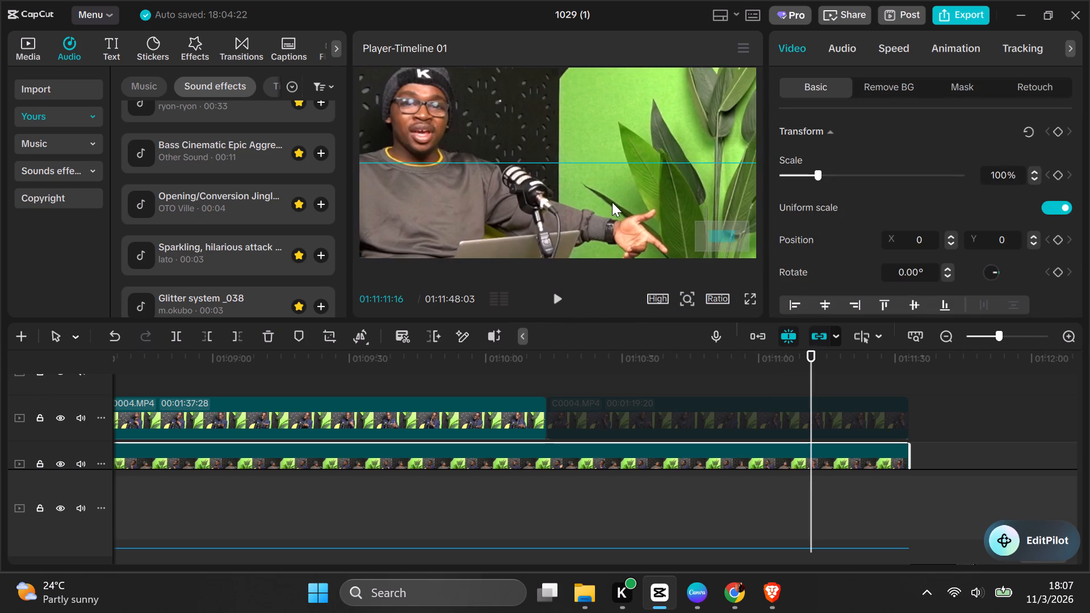
{"action": "left_click_drag", "start_coordinate": [612, 202], "coordinate": [674, 216]}
{"action": "left_click_drag", "start_coordinate": [569, 194], "coordinate": [606, 208]}
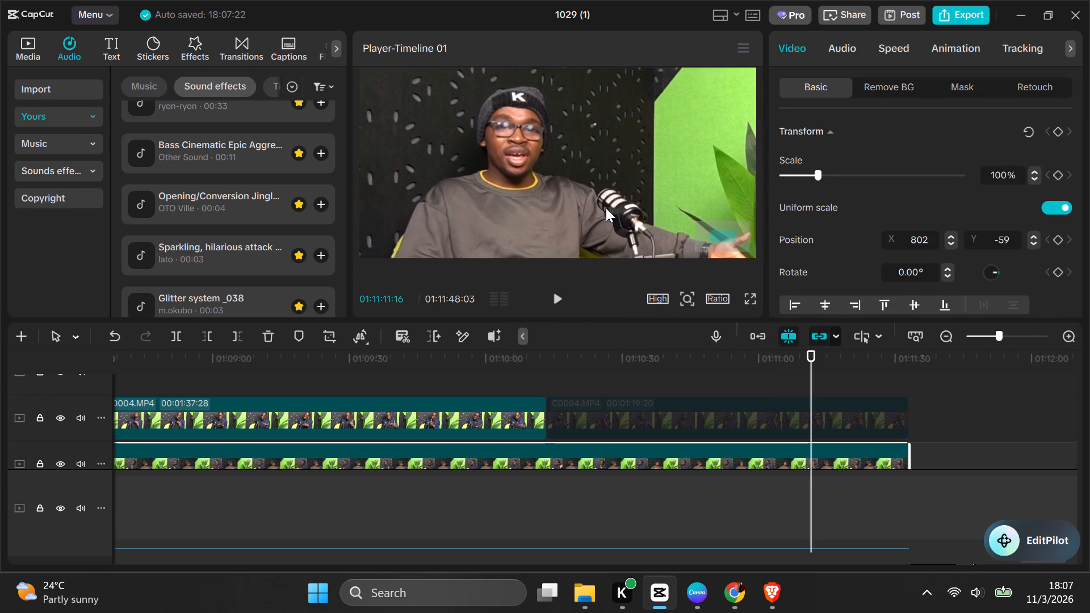
{"action": "left_click_drag", "start_coordinate": [606, 208], "coordinate": [608, 232]}
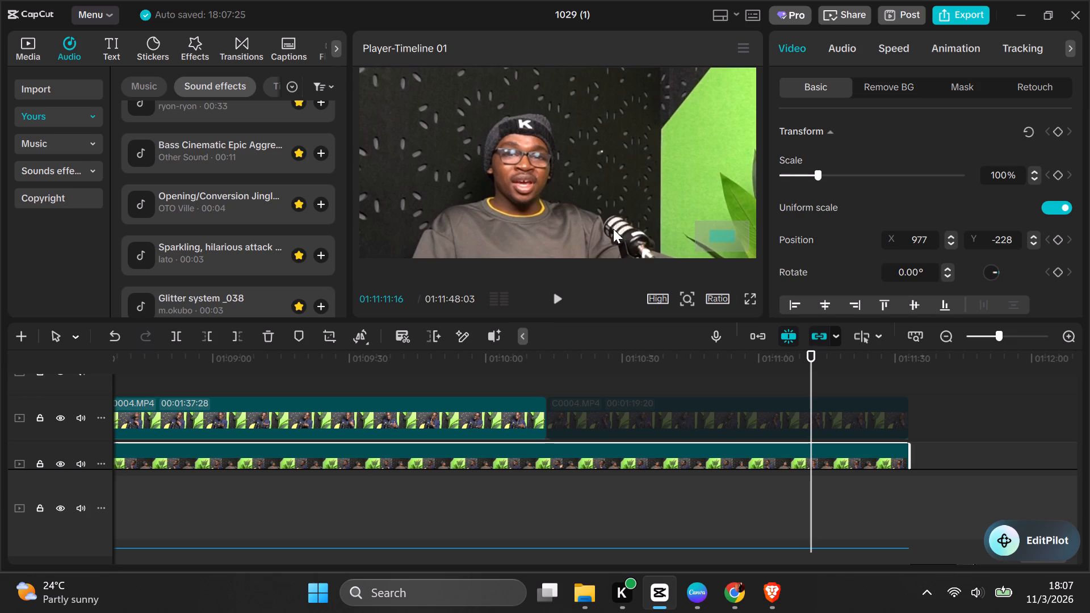
{"action": "left_click", "coordinate": [750, 303]}
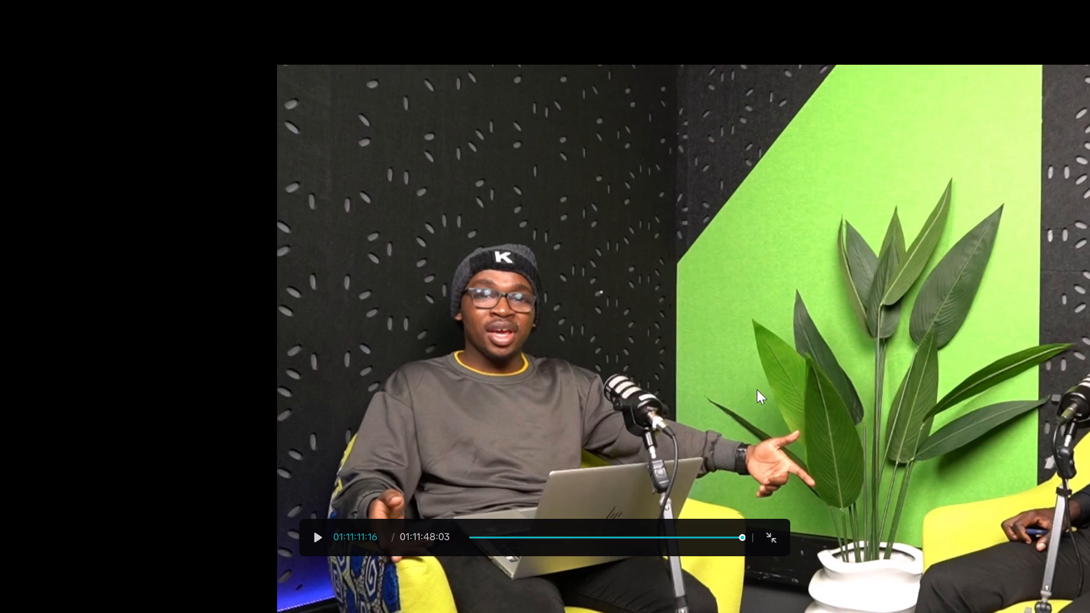
{"action": "left_click", "coordinate": [775, 535]}
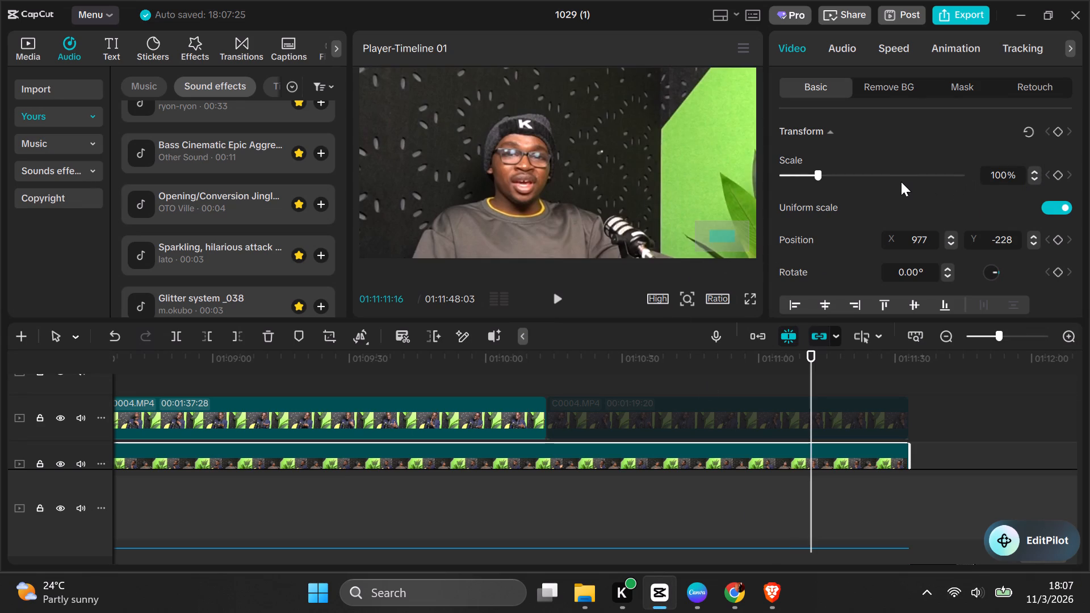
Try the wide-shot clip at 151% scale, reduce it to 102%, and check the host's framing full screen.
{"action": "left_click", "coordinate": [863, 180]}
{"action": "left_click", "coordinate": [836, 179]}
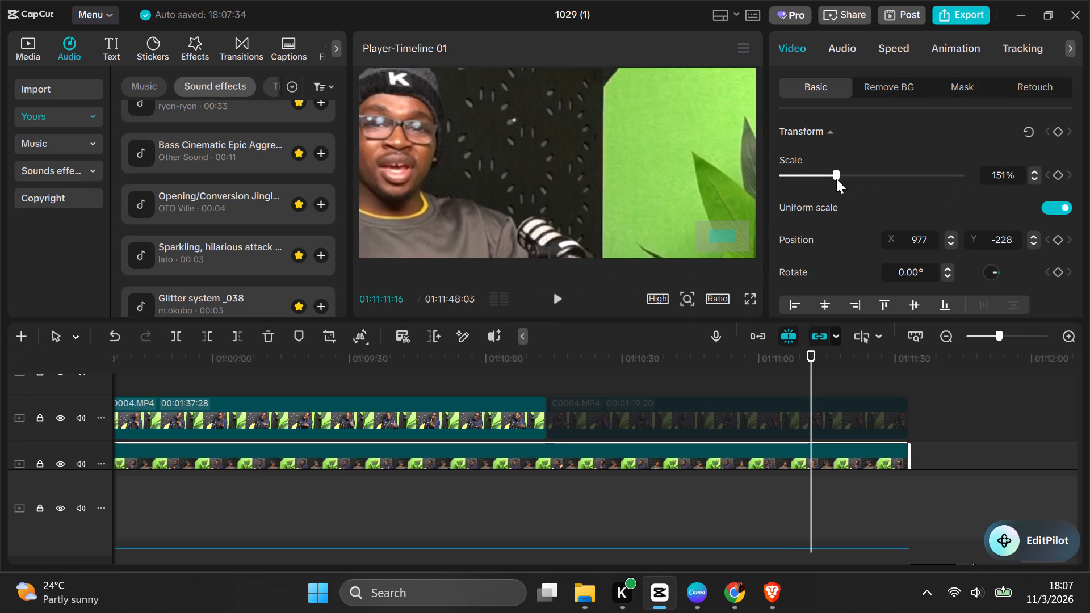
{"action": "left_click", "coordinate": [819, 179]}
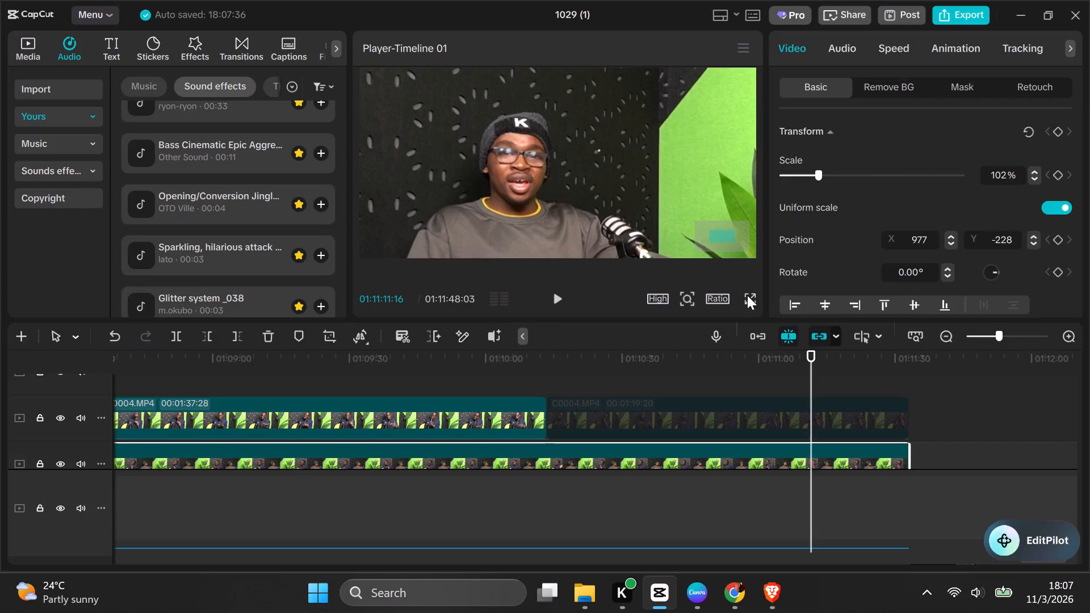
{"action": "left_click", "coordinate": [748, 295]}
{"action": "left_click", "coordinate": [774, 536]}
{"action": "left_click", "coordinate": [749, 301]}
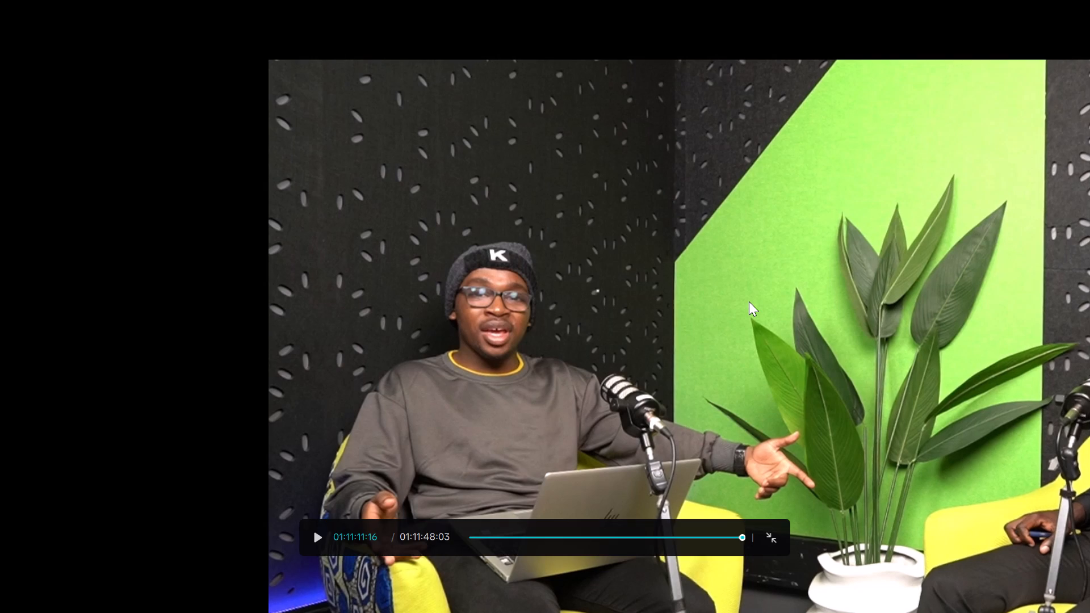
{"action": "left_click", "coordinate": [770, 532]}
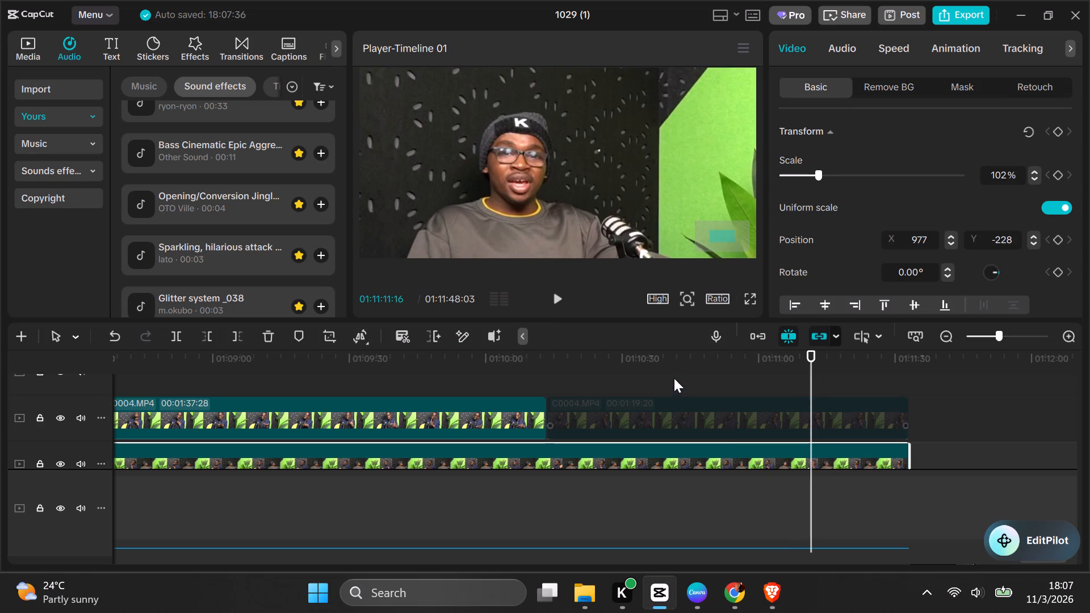
Magnify the player preview further and examine the host's framing full screen.
{"action": "left_click", "coordinate": [681, 301]}
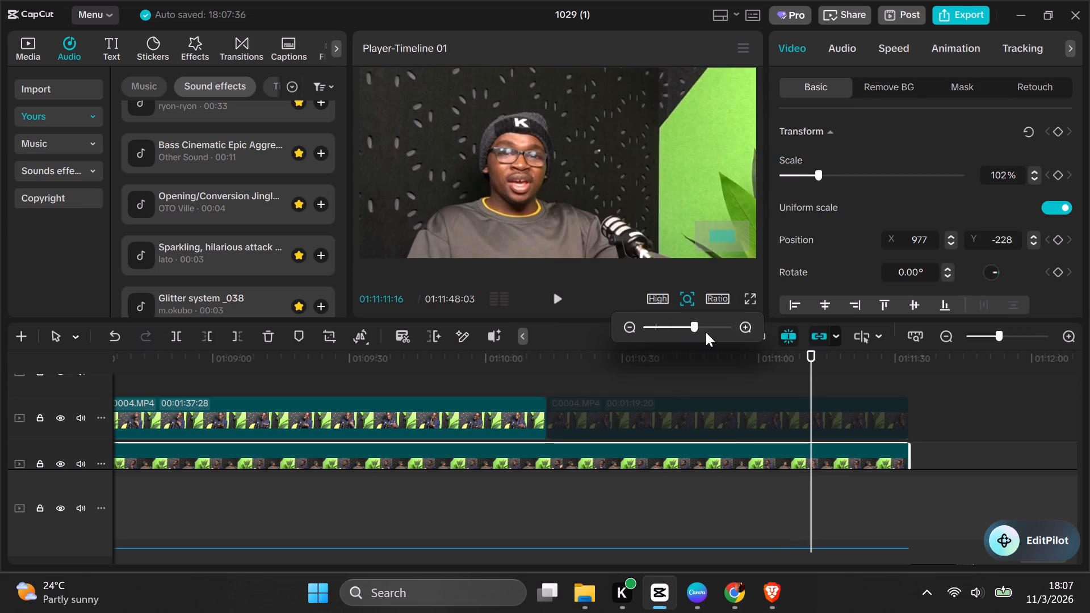
{"action": "left_click", "coordinate": [708, 329]}
{"action": "left_click", "coordinate": [749, 299]}
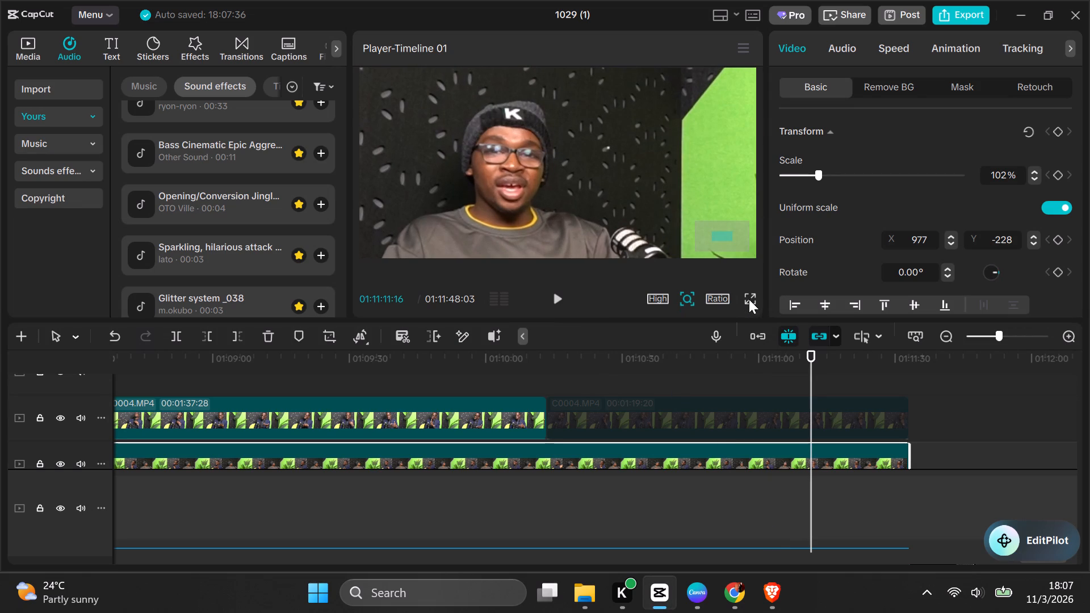
{"action": "left_click", "coordinate": [749, 299]}
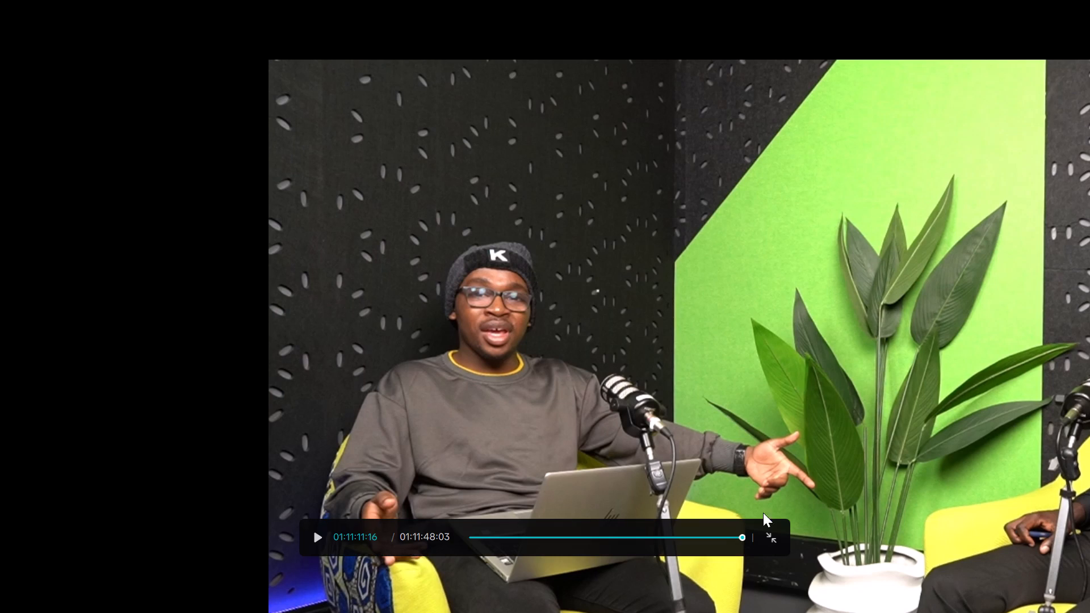
{"action": "left_click", "coordinate": [764, 523]}
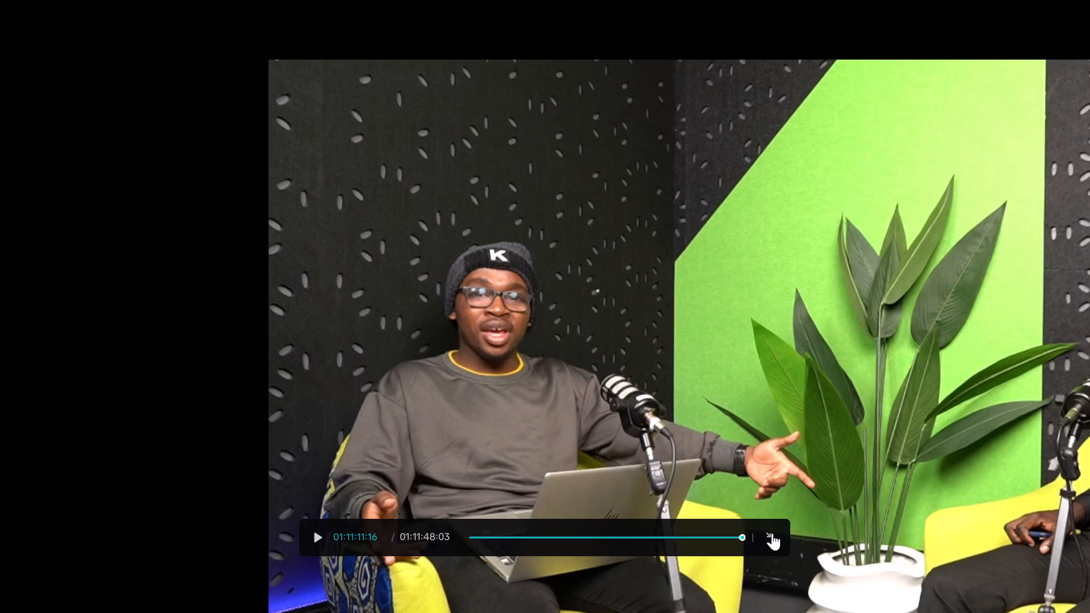
{"action": "left_click", "coordinate": [772, 533]}
Scale the wide-shot clip to 317% and reposition it to about X 3539, Y -475 to bring the host's face into frame.
{"action": "left_click", "coordinate": [896, 172]}
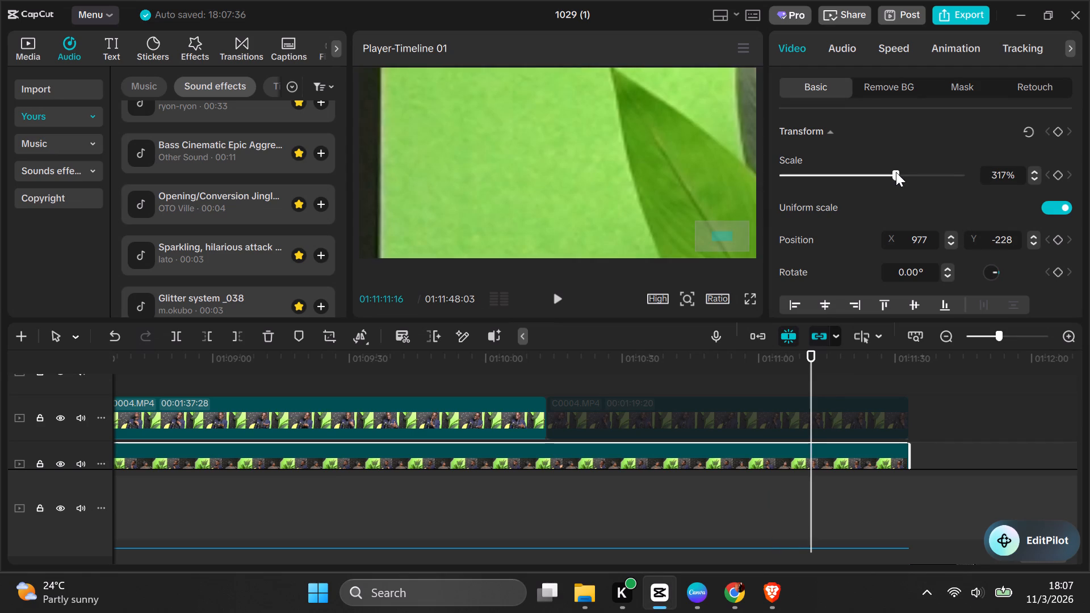
{"action": "left_click", "coordinate": [756, 296]}
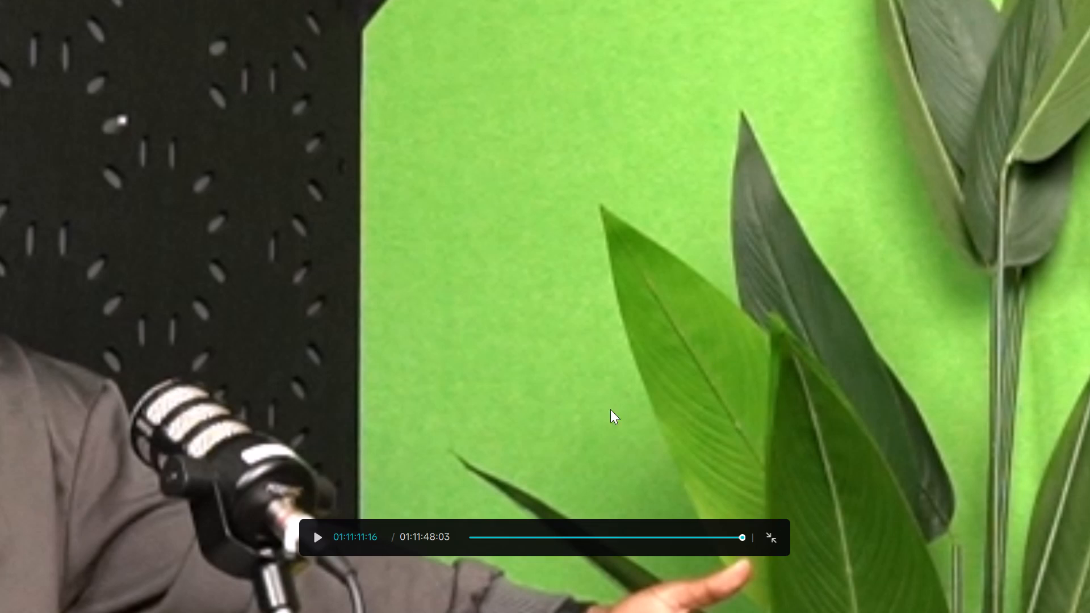
{"action": "left_click_drag", "start_coordinate": [555, 378], "coordinate": [629, 370]}
{"action": "left_click", "coordinate": [768, 539]}
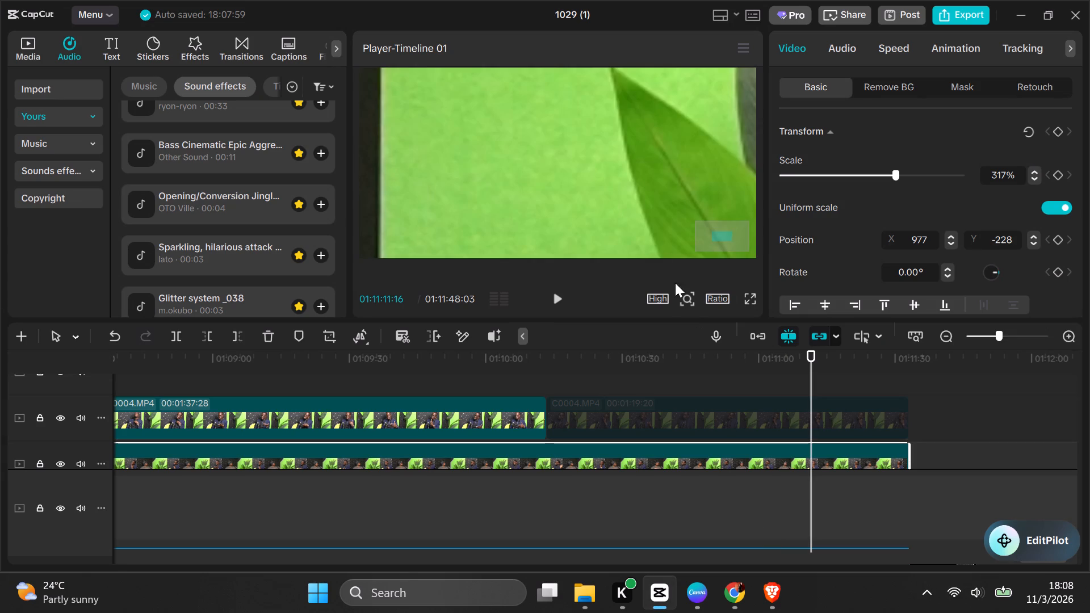
{"action": "left_click_drag", "start_coordinate": [620, 210], "coordinate": [729, 182]}
{"action": "left_click_drag", "start_coordinate": [427, 163], "coordinate": [593, 167]}
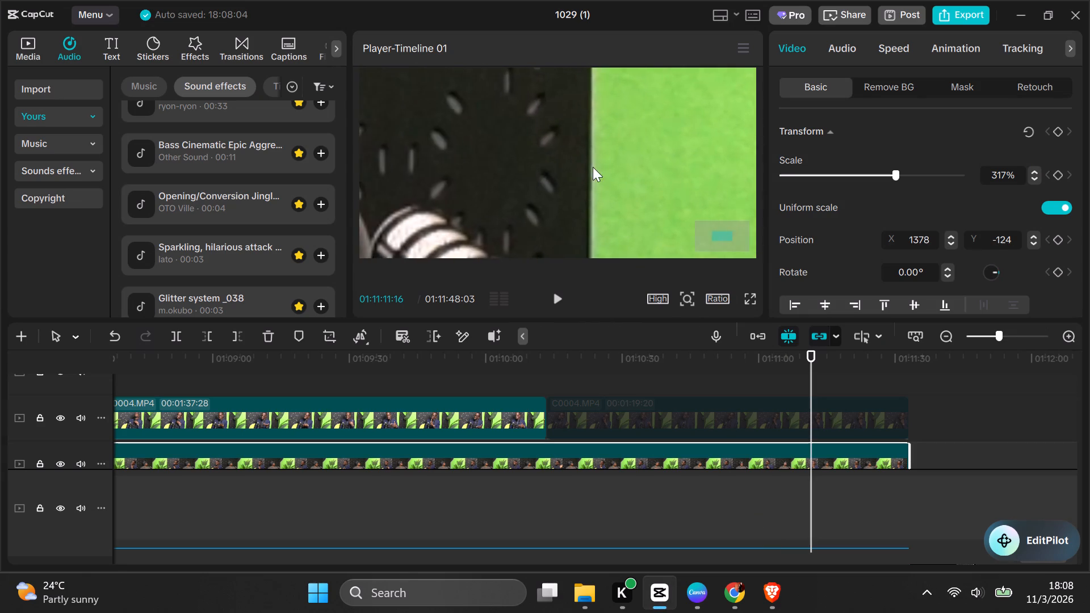
{"action": "left_click_drag", "start_coordinate": [593, 167], "coordinate": [699, 161]}
{"action": "left_click_drag", "start_coordinate": [380, 166], "coordinate": [643, 242]}
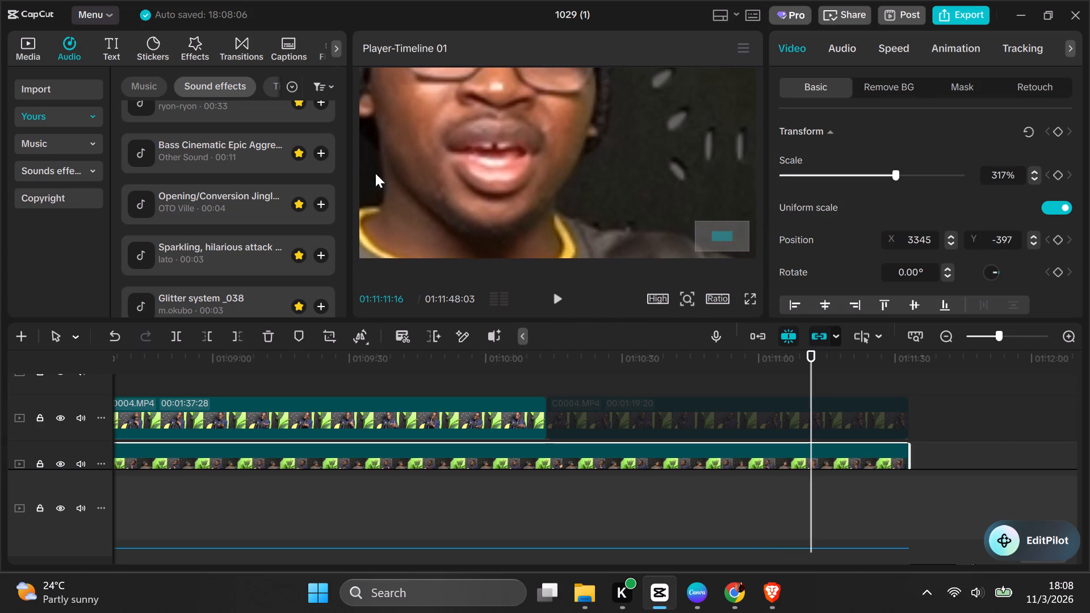
{"action": "left_click_drag", "start_coordinate": [356, 166], "coordinate": [468, 177]}
{"action": "left_click_drag", "start_coordinate": [442, 167], "coordinate": [494, 188]}
Reduce the wide-shot clip's scale to 273% and further to 260%, checking the host's close-up framing full screen.
{"action": "left_click", "coordinate": [880, 175]}
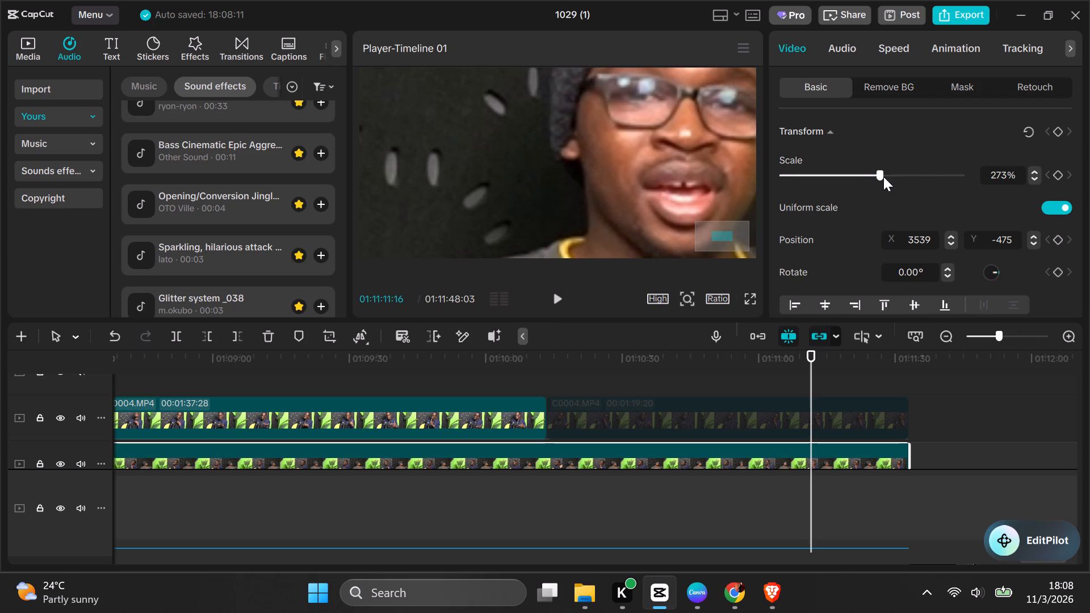
{"action": "left_click", "coordinate": [754, 294]}
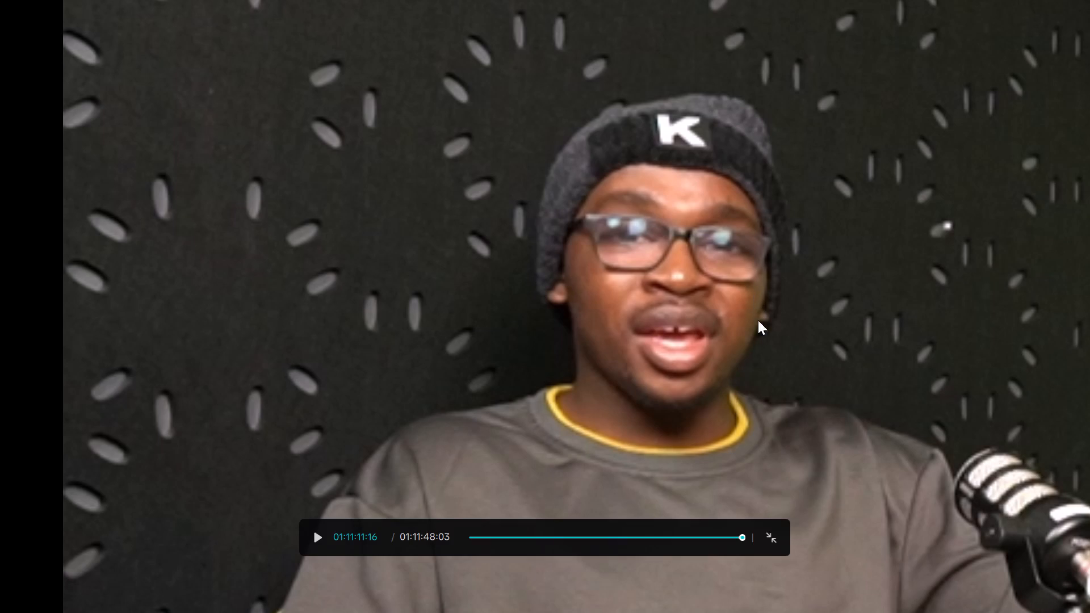
{"action": "left_click", "coordinate": [779, 539]}
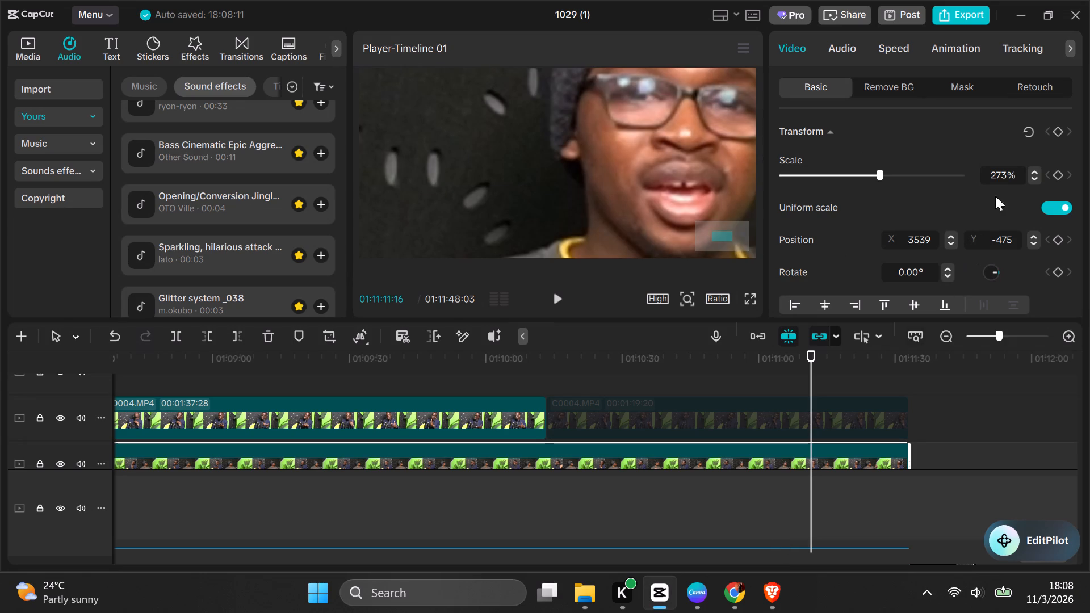
{"action": "triple_click", "coordinate": [1032, 177]}
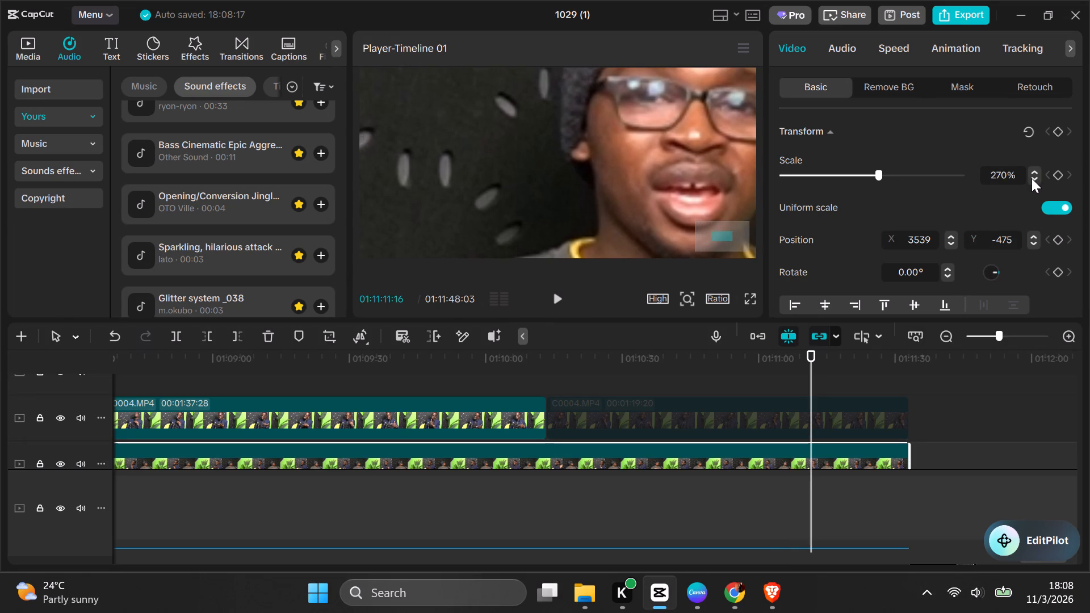
{"action": "triple_click", "coordinate": [1032, 178]}
{"action": "double_click", "coordinate": [1032, 178]}
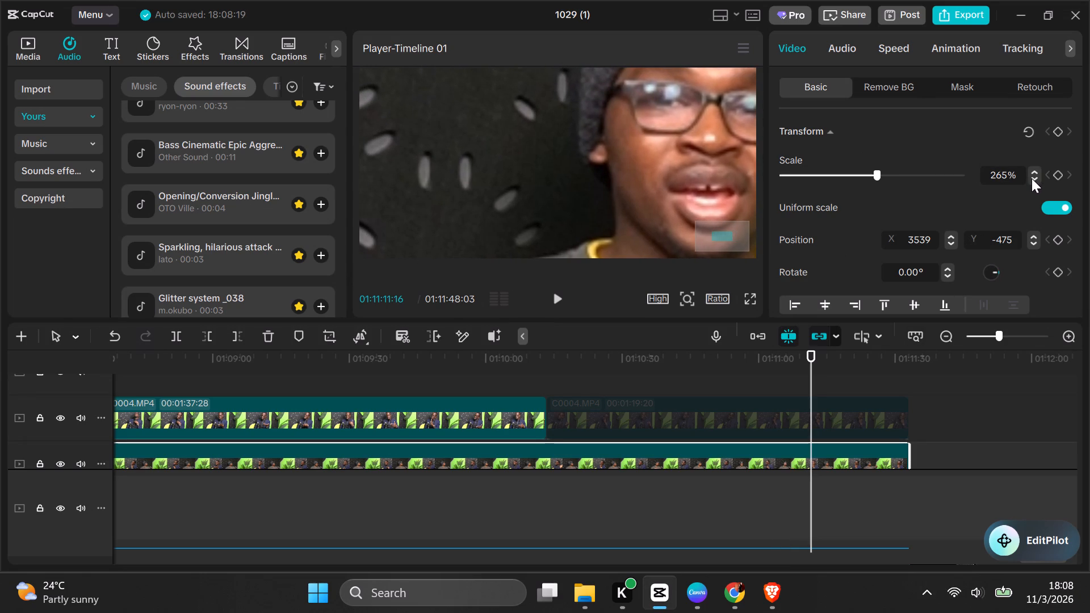
{"action": "triple_click", "coordinate": [1032, 178]}
{"action": "double_click", "coordinate": [1032, 178]}
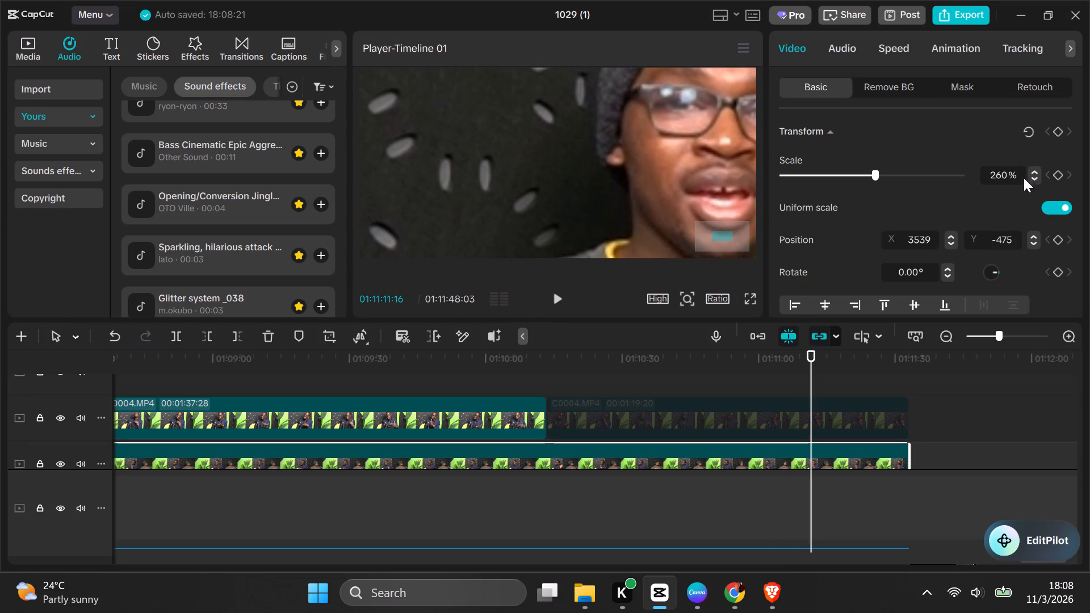
{"action": "left_click", "coordinate": [749, 294]}
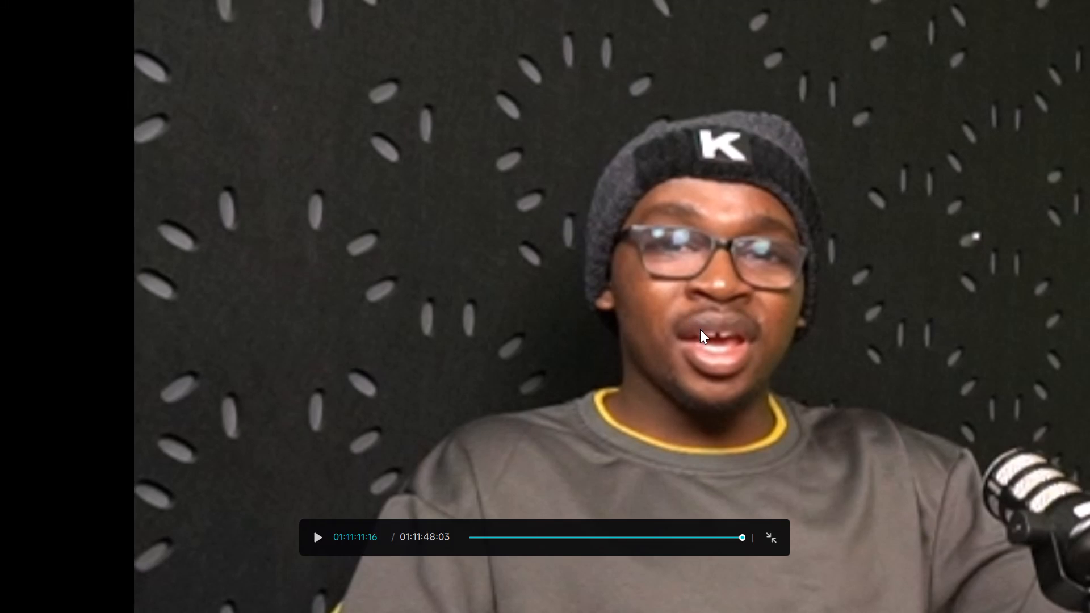
{"action": "left_click_drag", "start_coordinate": [701, 329], "coordinate": [640, 321]}
{"action": "left_click", "coordinate": [772, 539]}
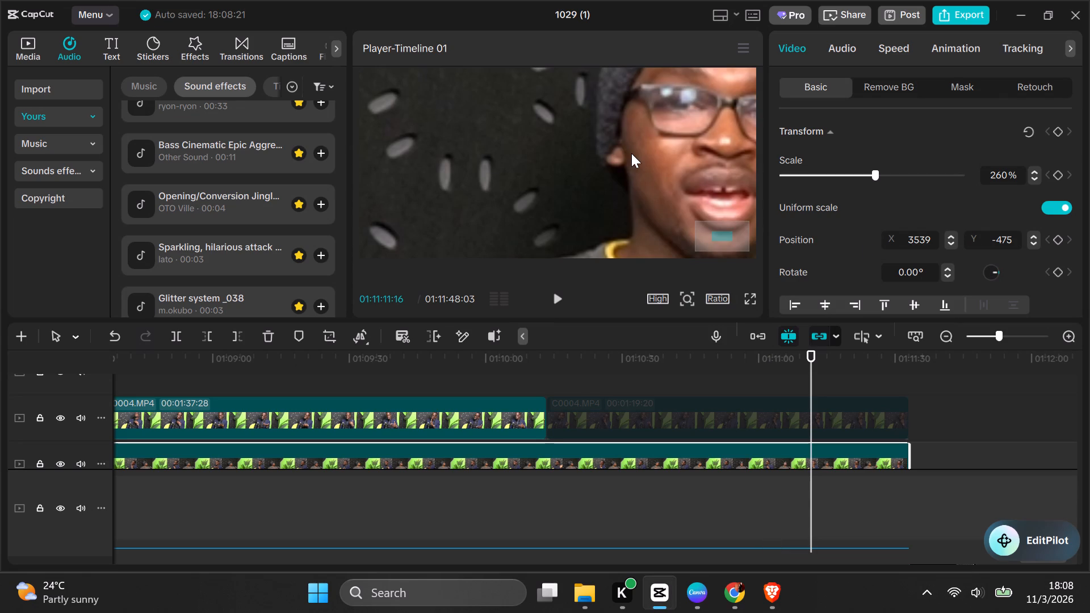
Reposition the wide-shot clip to about X 3021, Y -484 to centre the host's face, and check the framing full screen.
{"action": "left_click", "coordinate": [631, 154]}
{"action": "left_click", "coordinate": [629, 157]}
{"action": "left_click", "coordinate": [606, 178]}
{"action": "left_click", "coordinate": [694, 410]}
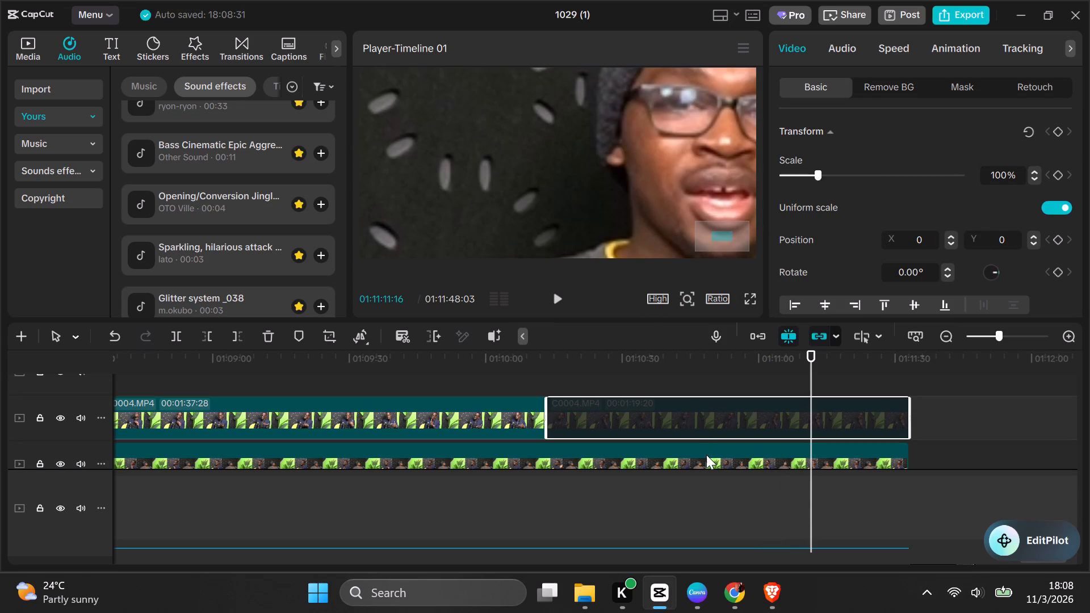
{"action": "left_click", "coordinate": [709, 463]}
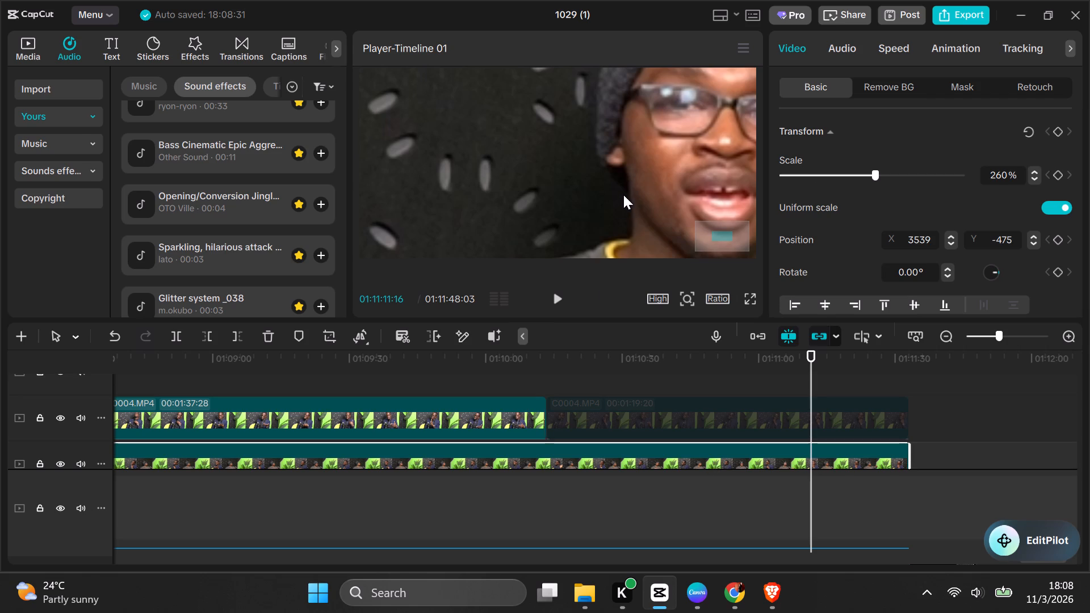
{"action": "left_click_drag", "start_coordinate": [624, 184], "coordinate": [483, 185]}
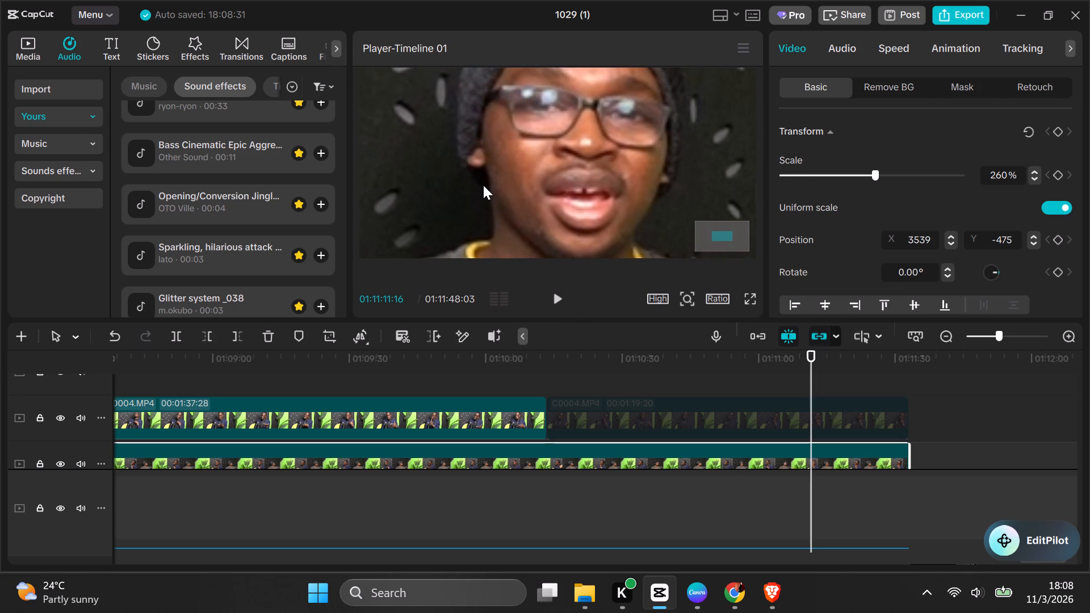
{"action": "left_click_drag", "start_coordinate": [483, 185], "coordinate": [482, 187]}
{"action": "left_click", "coordinate": [751, 299]}
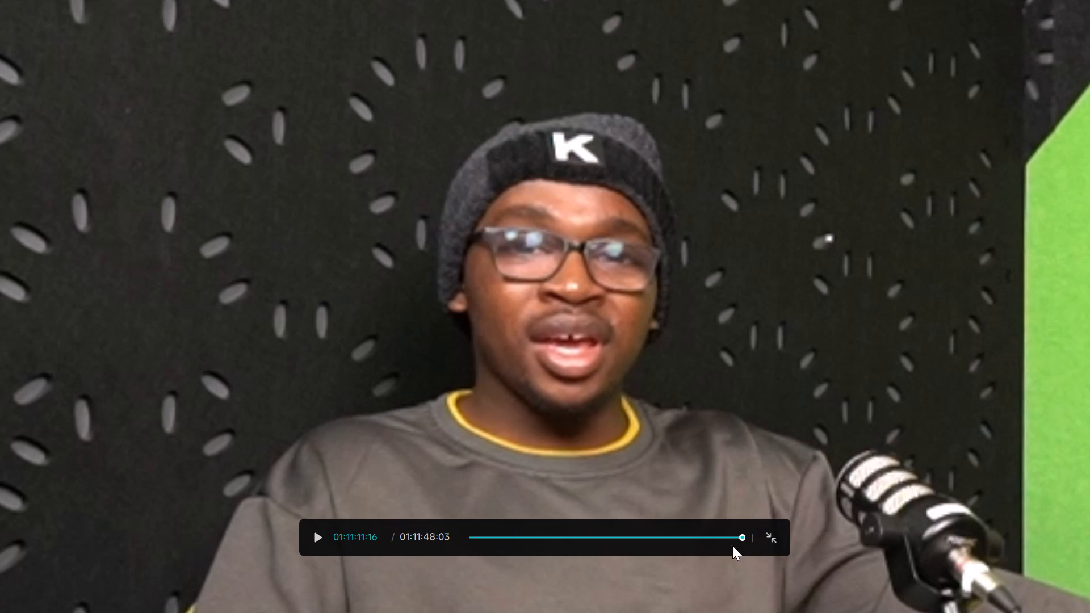
{"action": "left_click", "coordinate": [775, 539]}
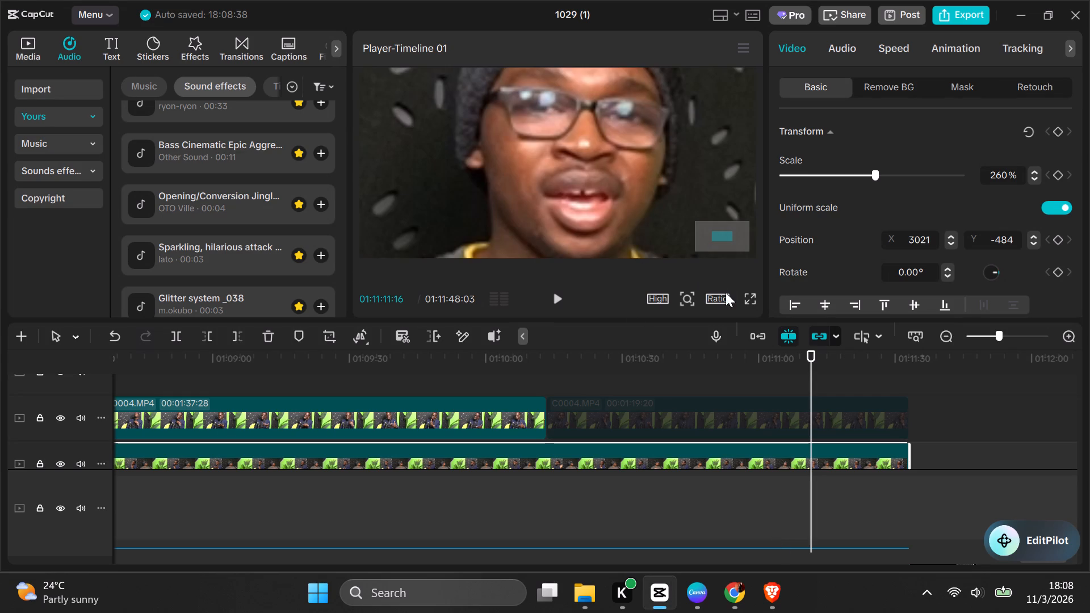
Reduce the player preview's magnification in stages and examine the host's close-up framing full screen at each stage.
{"action": "left_click", "coordinate": [691, 297]}
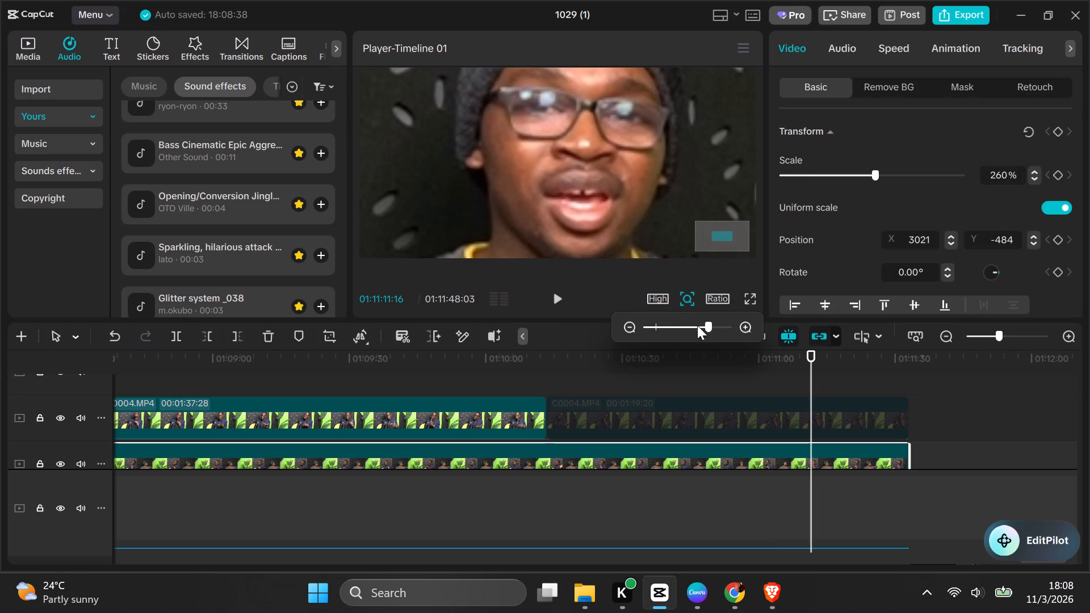
{"action": "left_click", "coordinate": [695, 323]}
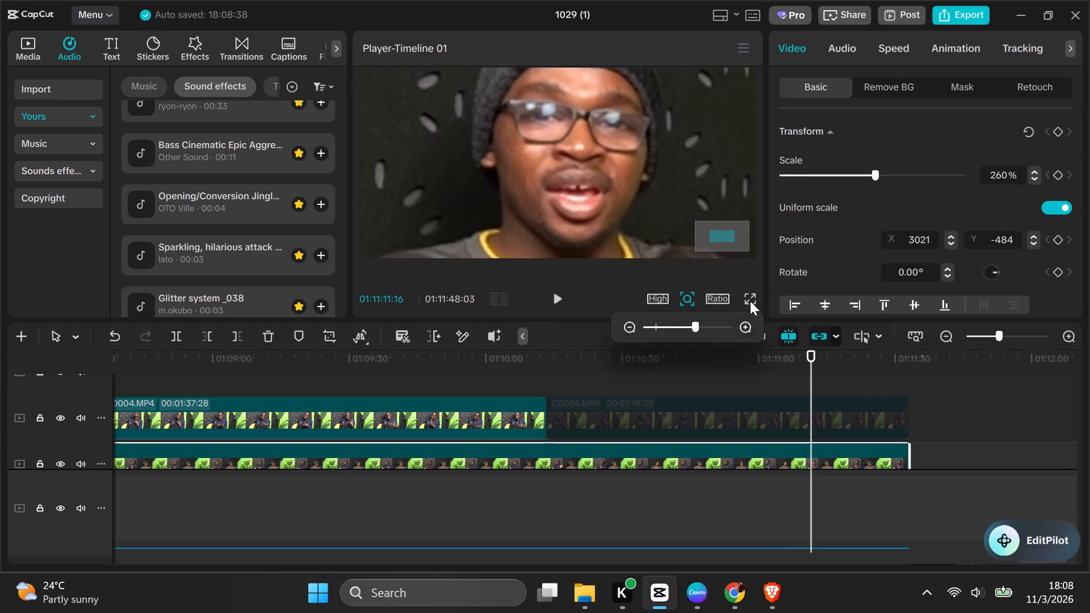
{"action": "left_click", "coordinate": [750, 301]}
{"action": "left_click", "coordinate": [750, 301]}
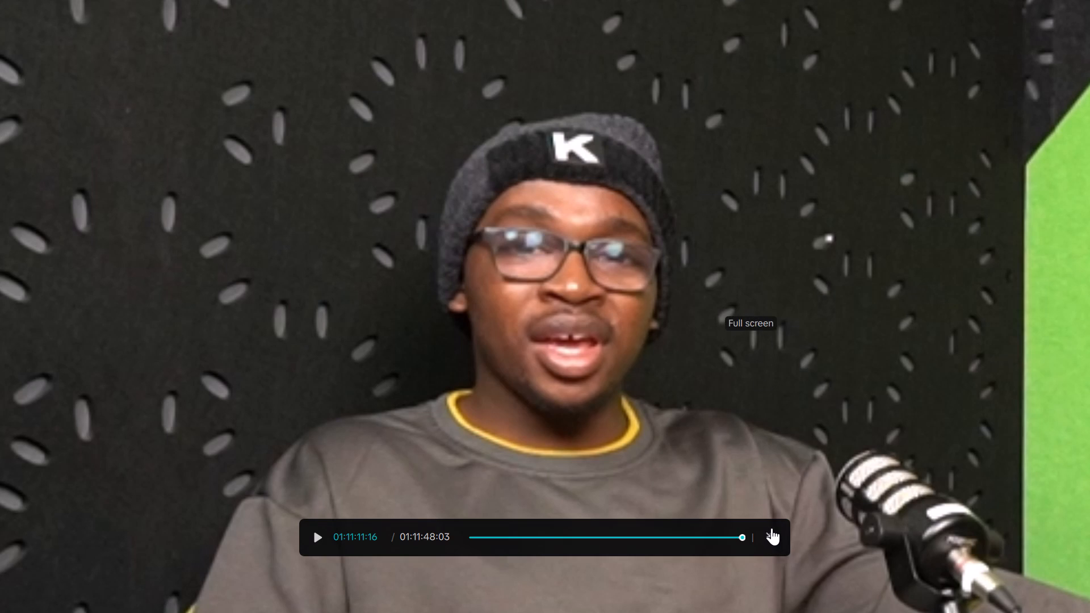
{"action": "left_click", "coordinate": [771, 530]}
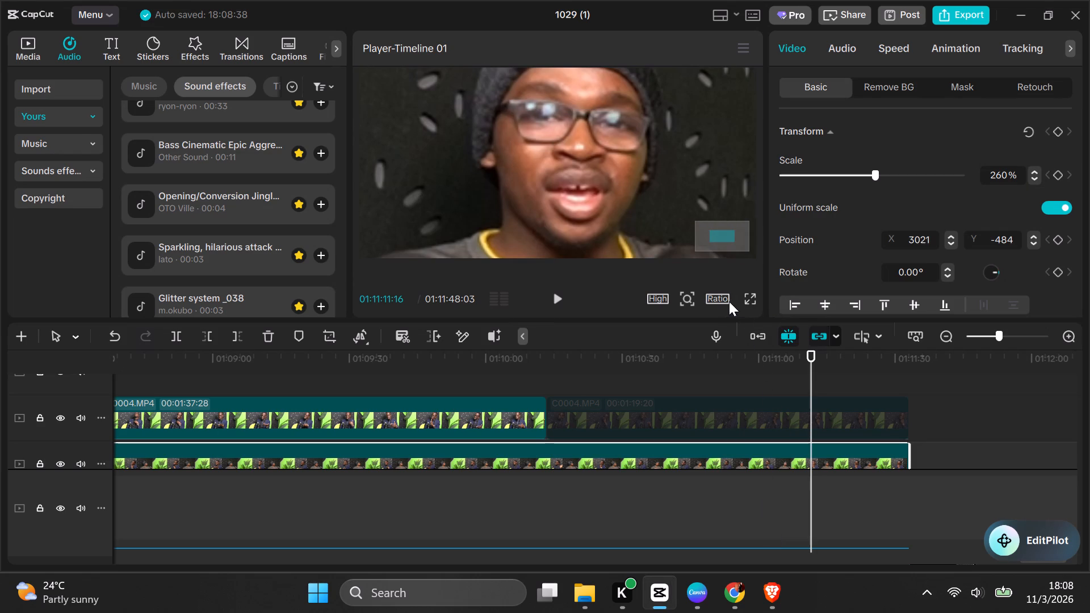
{"action": "left_click", "coordinate": [684, 301]}
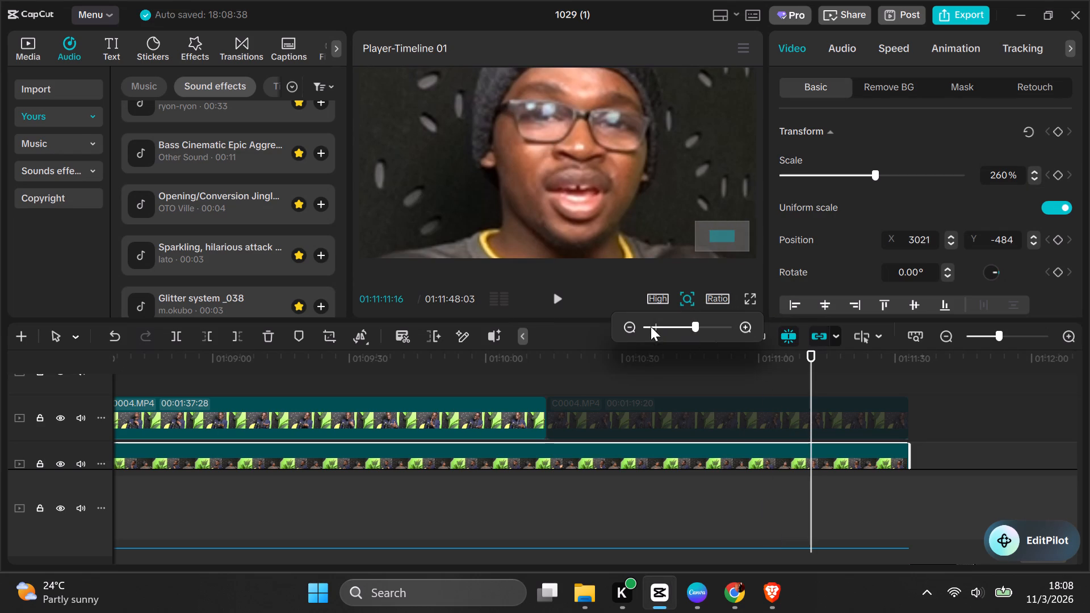
{"action": "left_click", "coordinate": [629, 324]}
{"action": "left_click", "coordinate": [629, 324]}
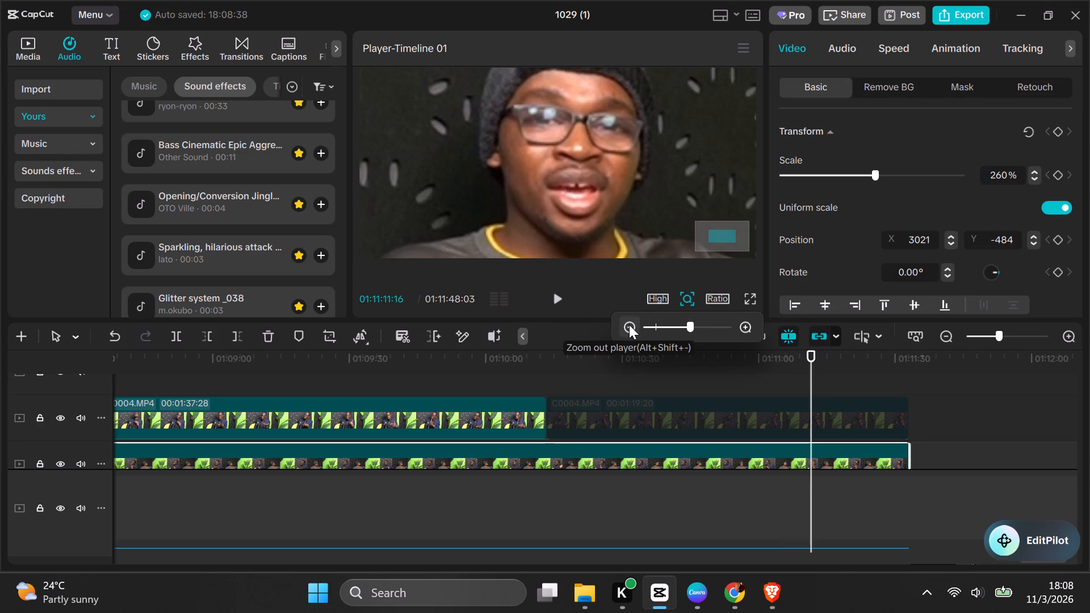
{"action": "left_click", "coordinate": [750, 305]}
{"action": "left_click", "coordinate": [750, 301]}
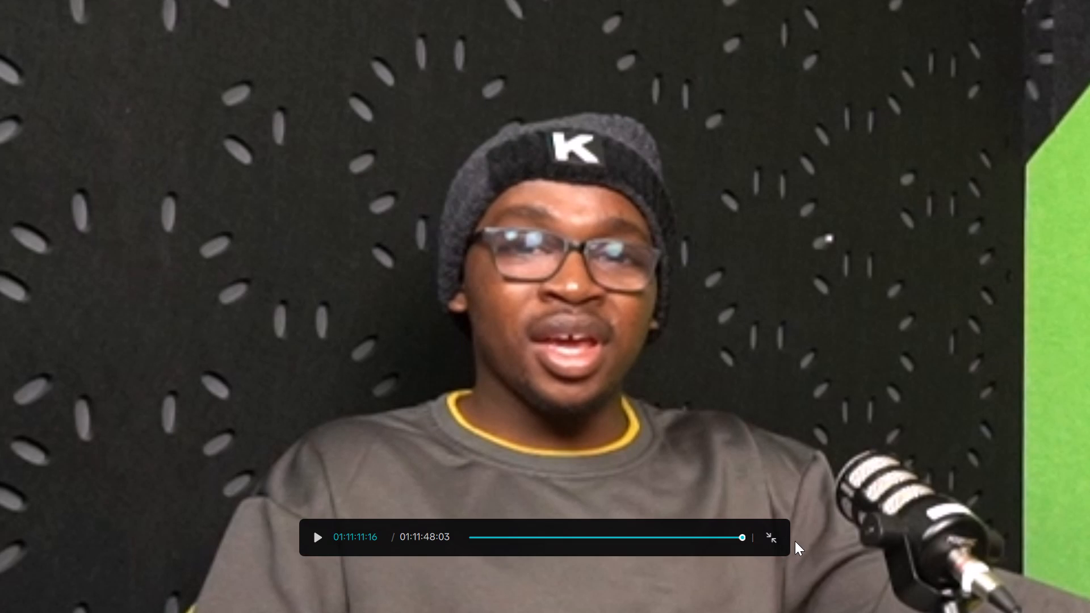
{"action": "left_click", "coordinate": [766, 530]}
{"action": "left_click", "coordinate": [683, 303]}
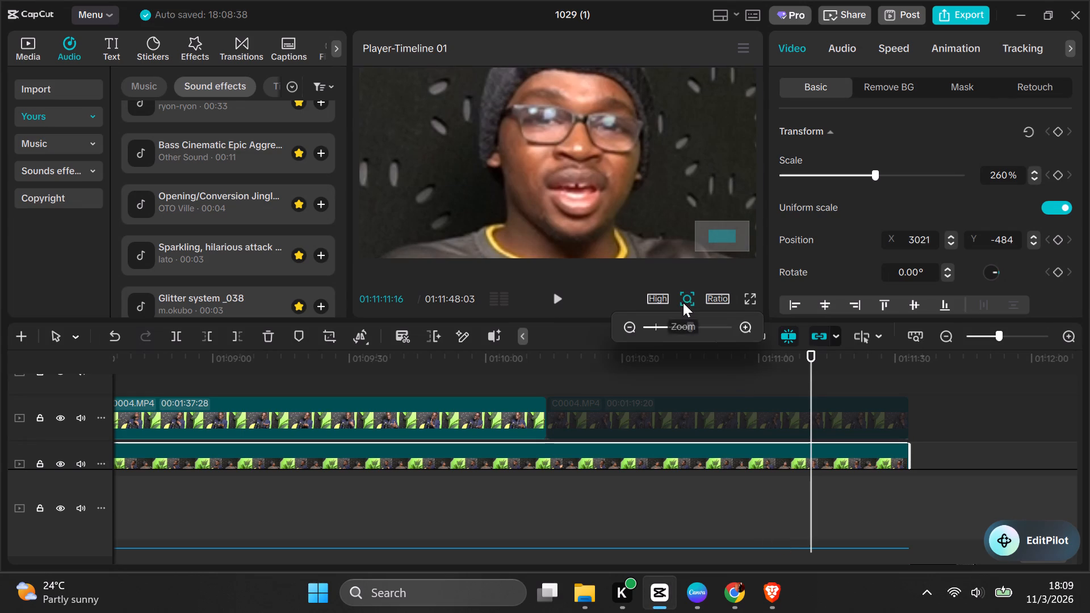
{"action": "triple_click", "coordinate": [628, 328]}
{"action": "left_click", "coordinate": [628, 328]}
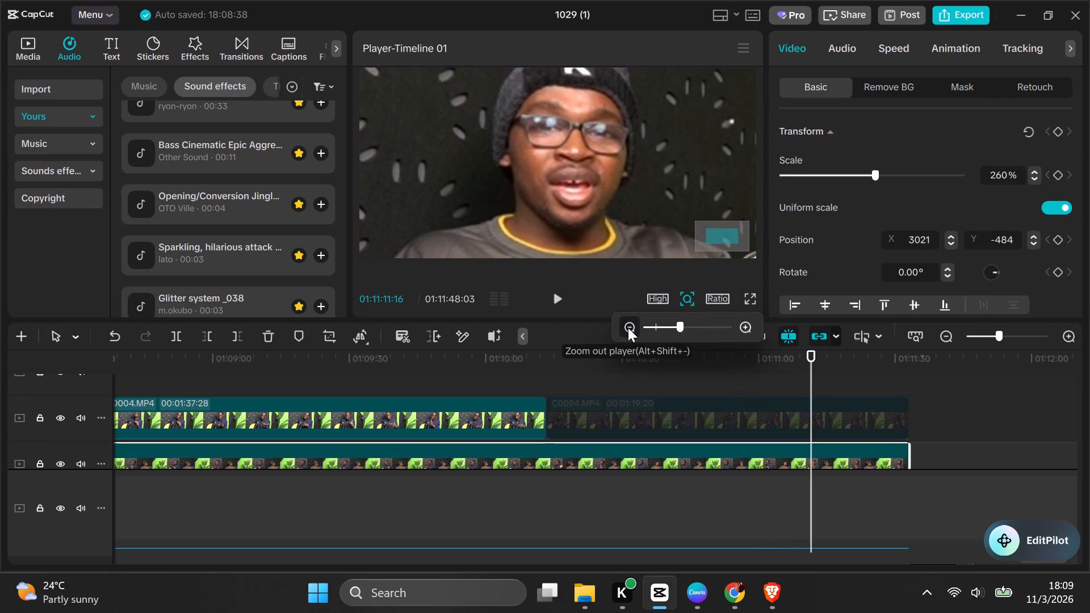
{"action": "left_click", "coordinate": [751, 294]}
{"action": "left_click", "coordinate": [753, 301]}
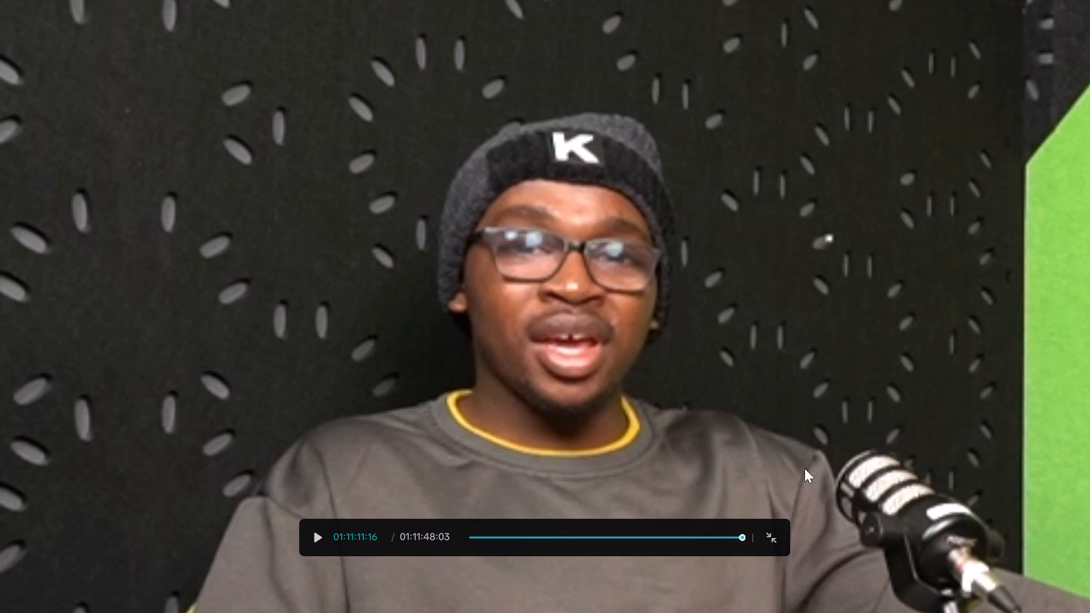
{"action": "left_click", "coordinate": [772, 529]}
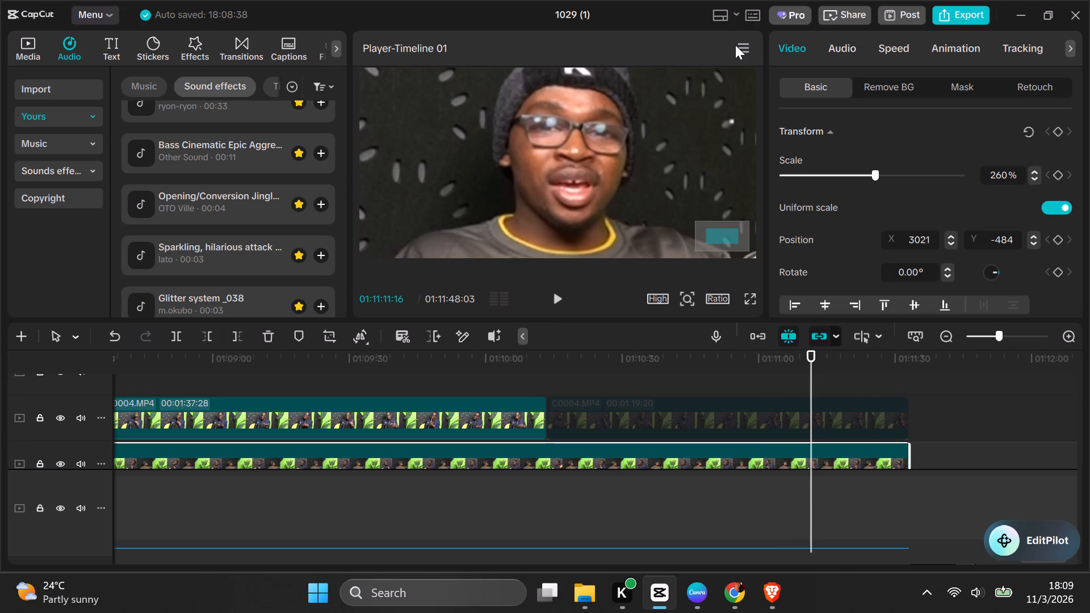
Export the host's close-up at 01:11:11:16 as a still frame in 8K resolution and PNG format.
{"action": "left_click", "coordinate": [749, 50]}
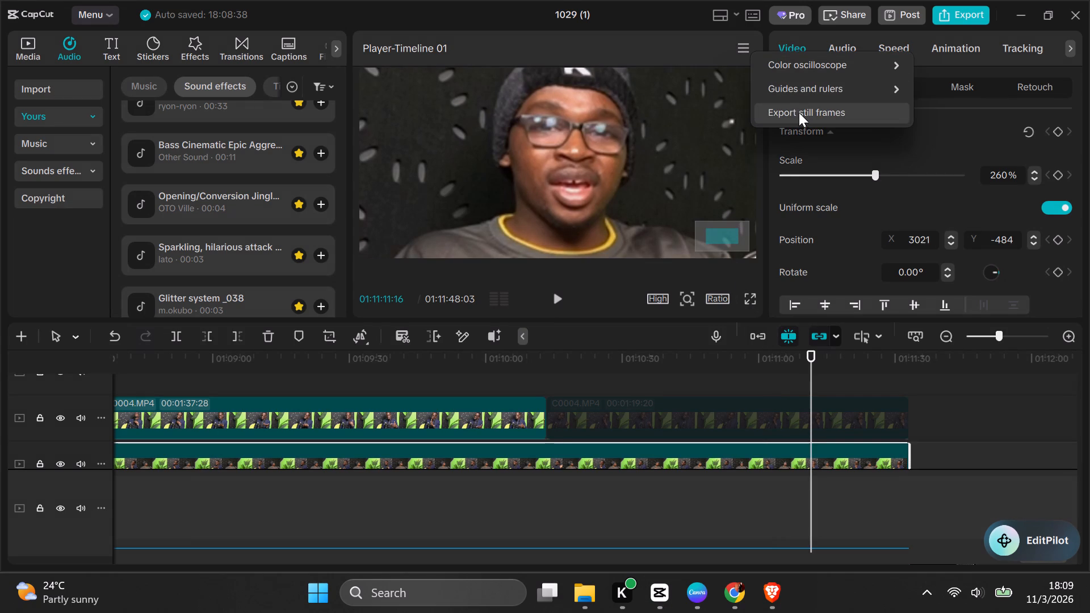
{"action": "left_click", "coordinate": [799, 113]}
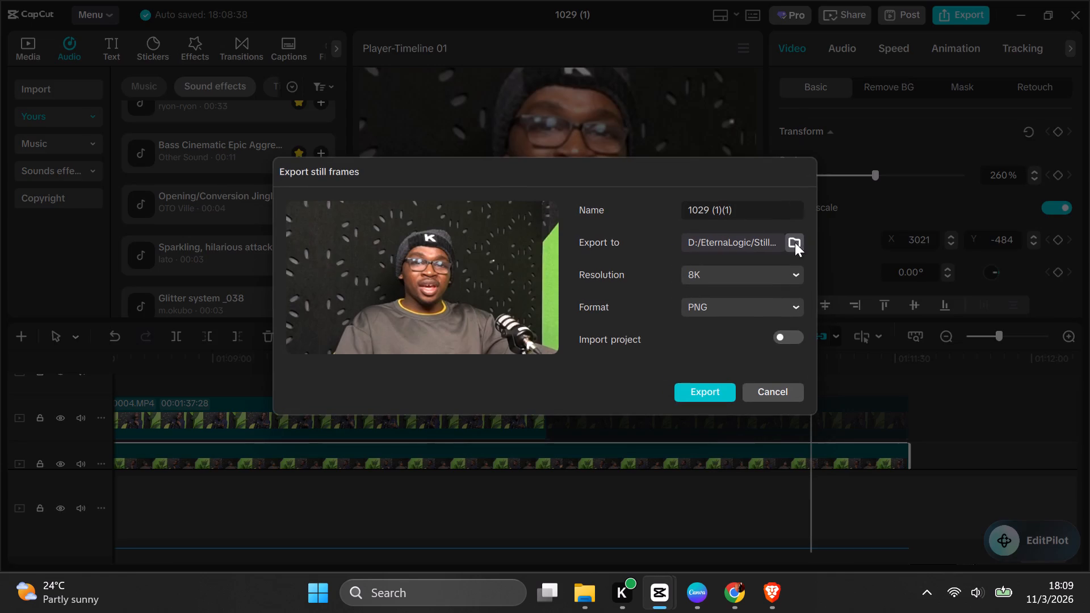
{"action": "left_click", "coordinate": [800, 276]}
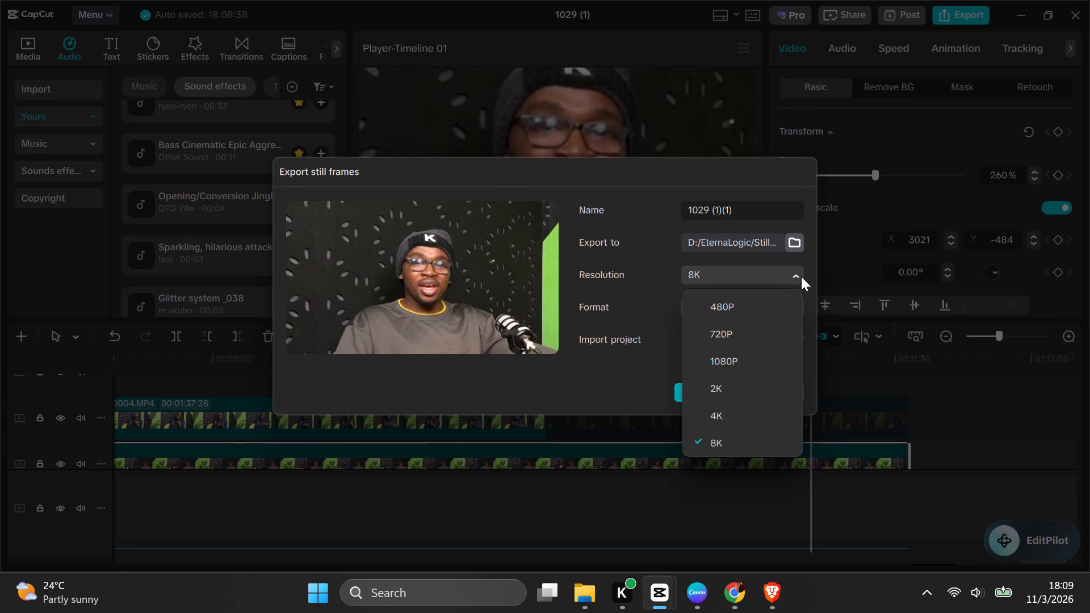
{"action": "left_click", "coordinate": [748, 249]}
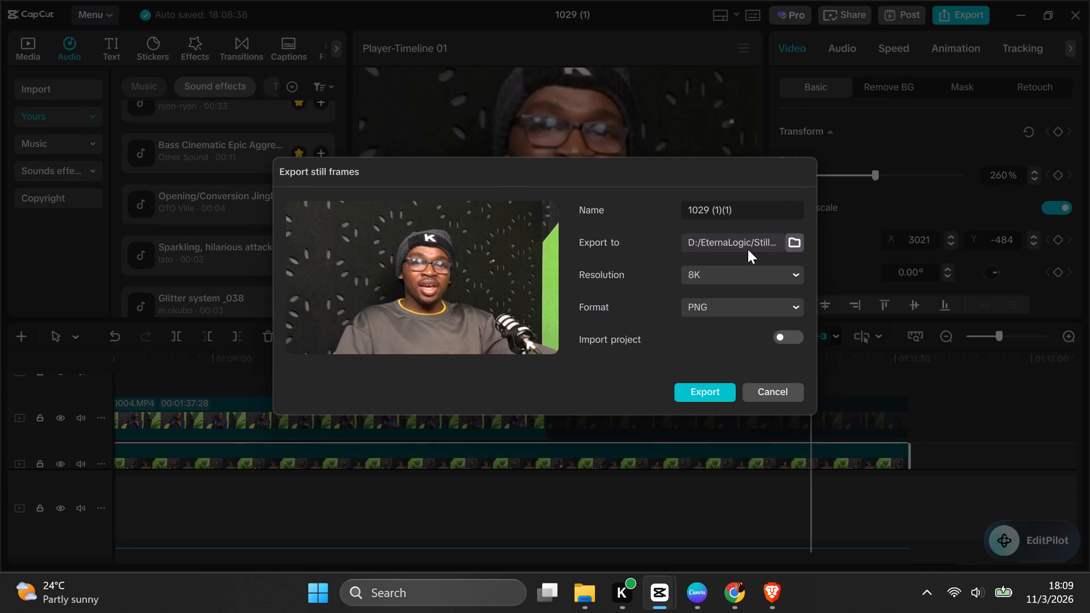
{"action": "left_click", "coordinate": [716, 389]}
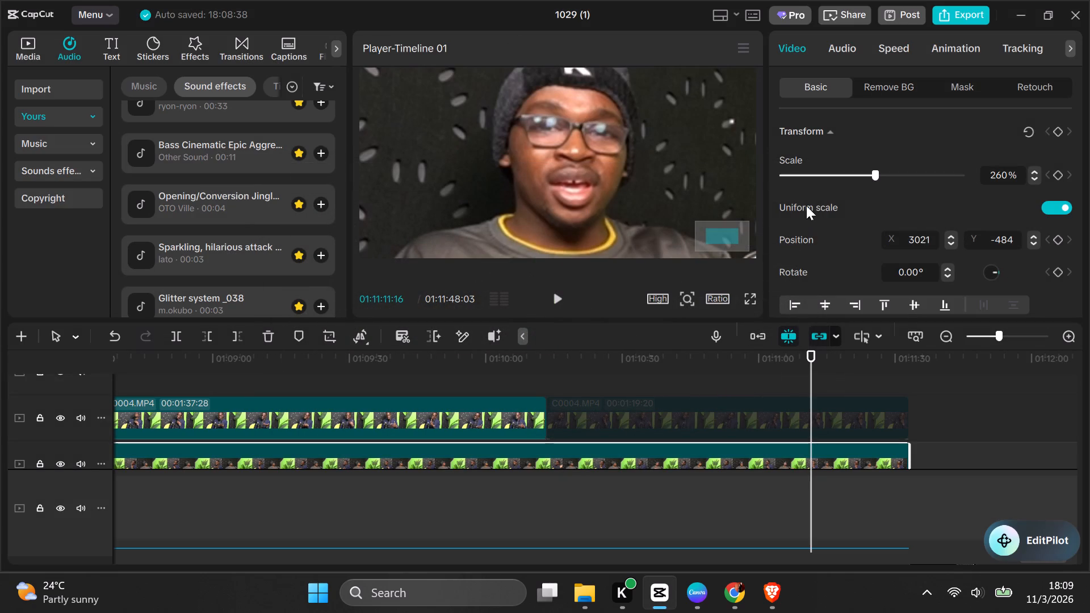
Set the wide-shot clip's scale back to 100%.
{"action": "left_click", "coordinate": [790, 178]}
{"action": "left_click", "coordinate": [823, 176]}
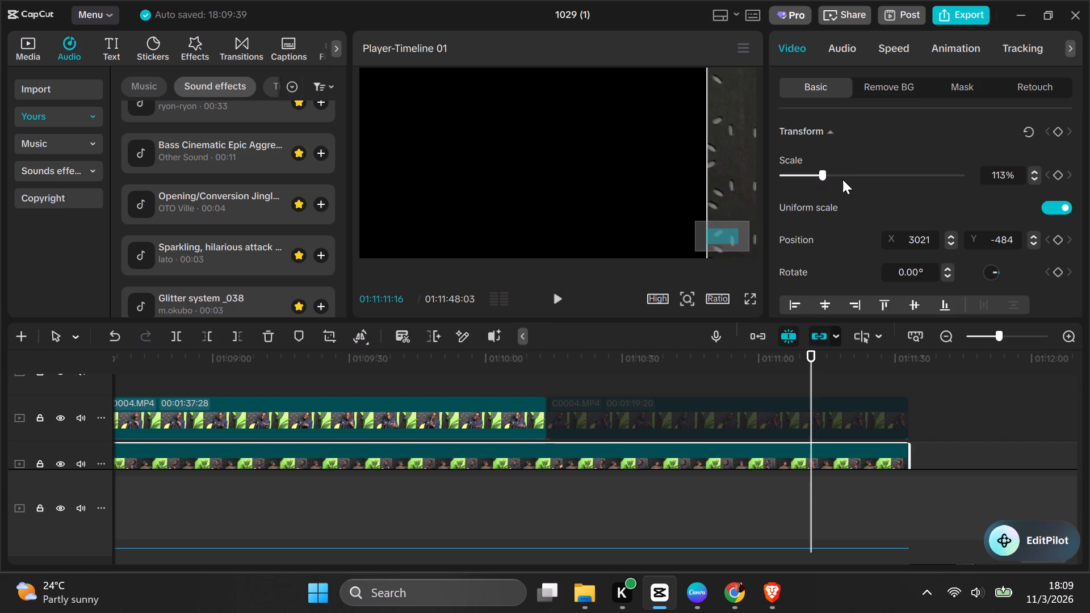
{"action": "left_click", "coordinate": [842, 179]}
{"action": "left_click", "coordinate": [860, 178]}
{"action": "left_click", "coordinate": [846, 173]}
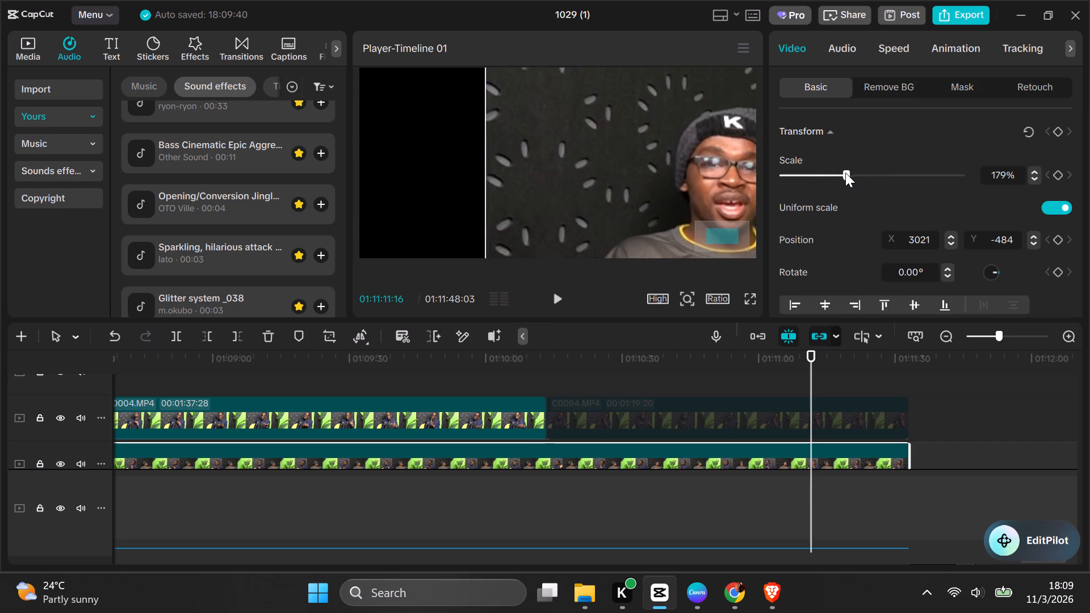
{"action": "left_click", "coordinate": [834, 173]}
{"action": "left_click", "coordinate": [831, 174]}
{"action": "left_click", "coordinate": [824, 173]}
{"action": "left_click", "coordinate": [817, 170]}
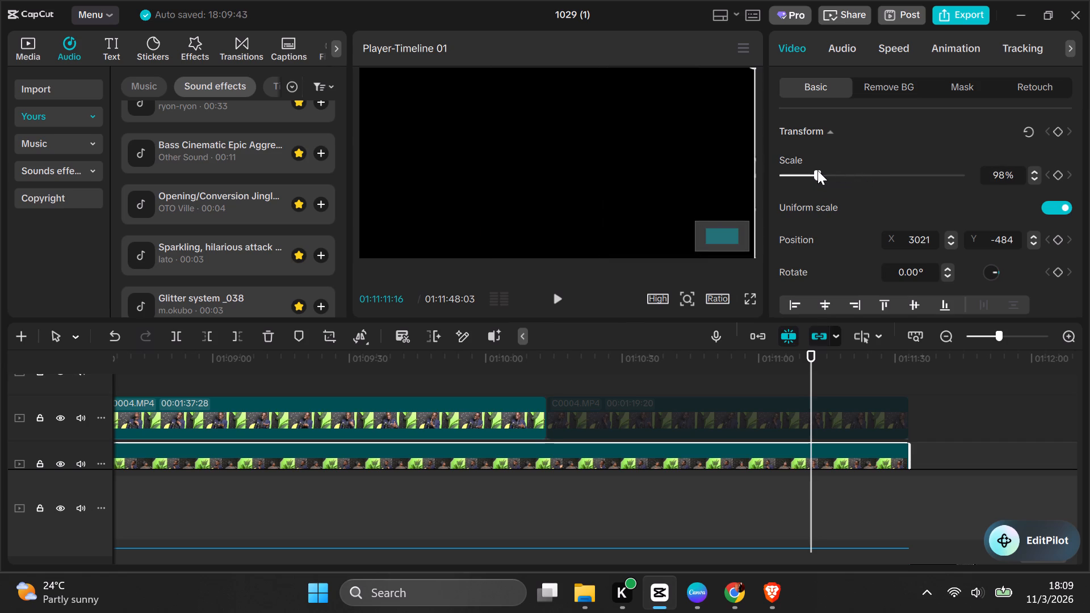
{"action": "left_click", "coordinate": [1034, 171]}
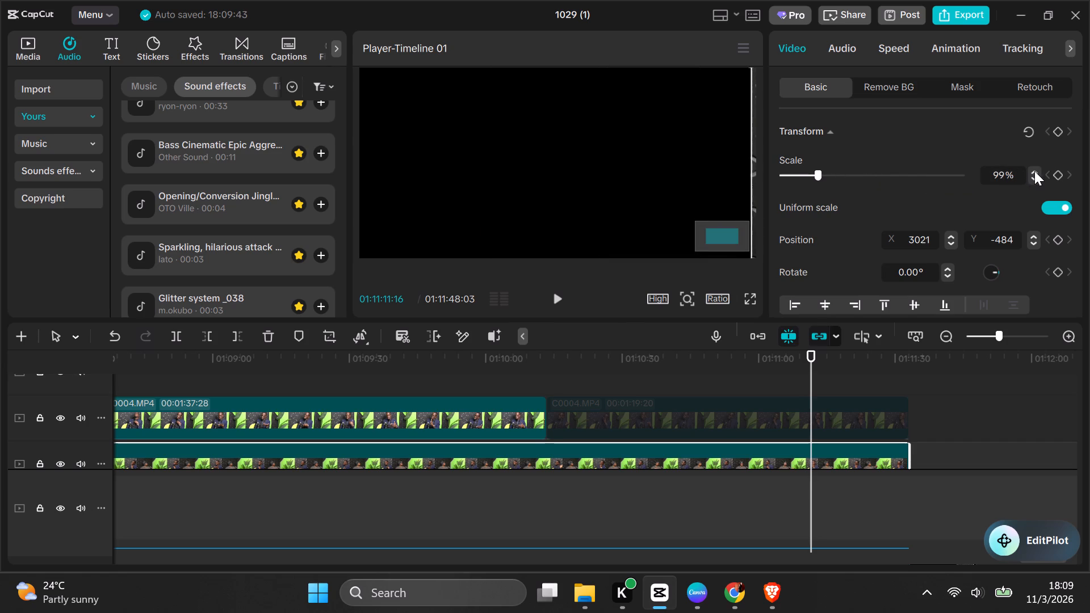
{"action": "left_click", "coordinate": [1034, 171]}
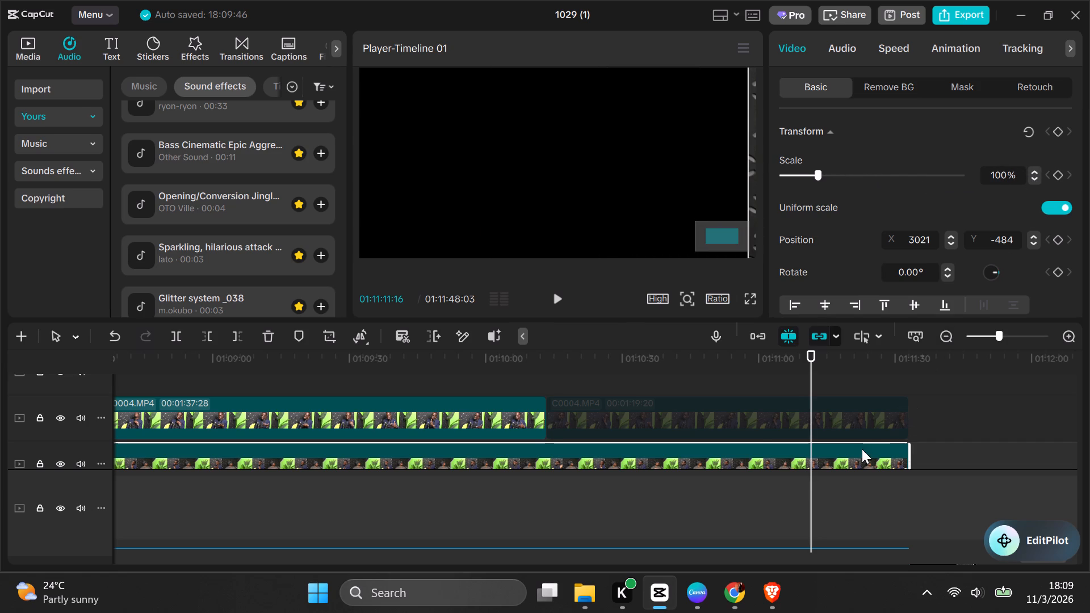
Set the wide-shot clip's position to X 0, Y 0.
{"action": "scroll", "coordinate": [756, 427], "scroll_direction": "down", "scroll_amount": 3}
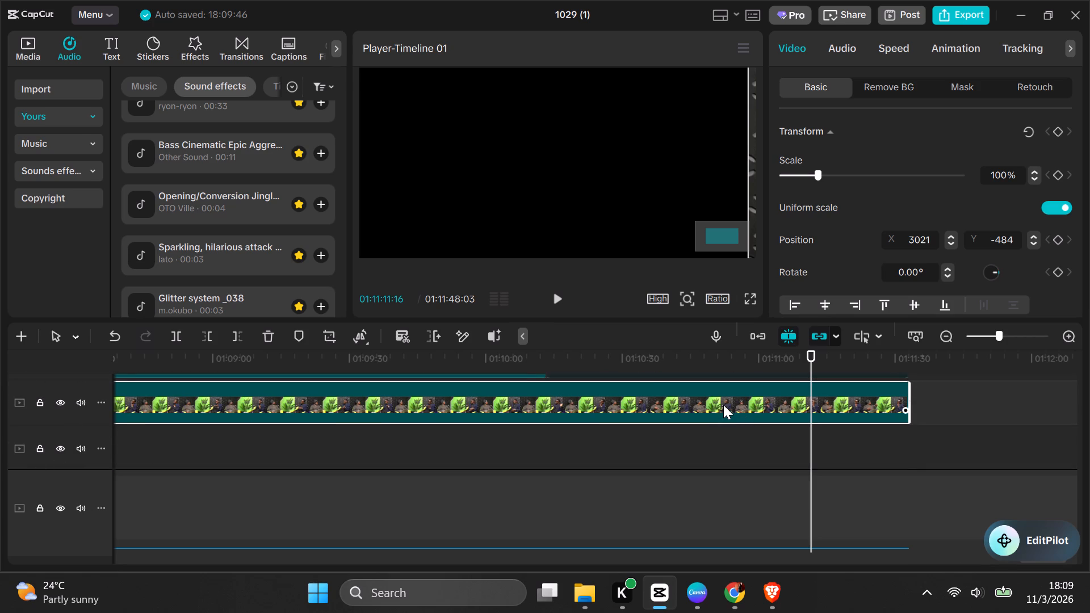
{"action": "left_click", "coordinate": [931, 237]}
{"action": "key", "text": "BackSpace"}
{"action": "key", "text": "BackSpace"}
{"action": "key", "text": "BackSpace"}
{"action": "key", "text": "BackSpace"}
{"action": "key", "text": "0"}
{"action": "left_click", "coordinate": [1014, 240]}
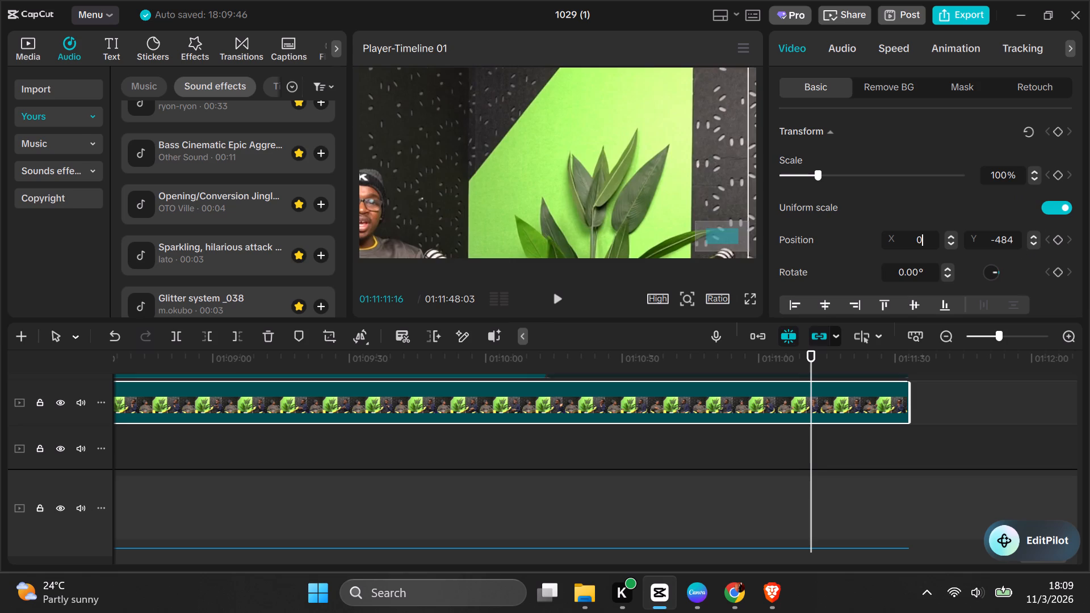
{"action": "key", "text": "BackSpace"}
{"action": "key", "text": "BackSpace"}
{"action": "key", "text": "BackSpace"}
{"action": "key", "text": "BackSpace"}
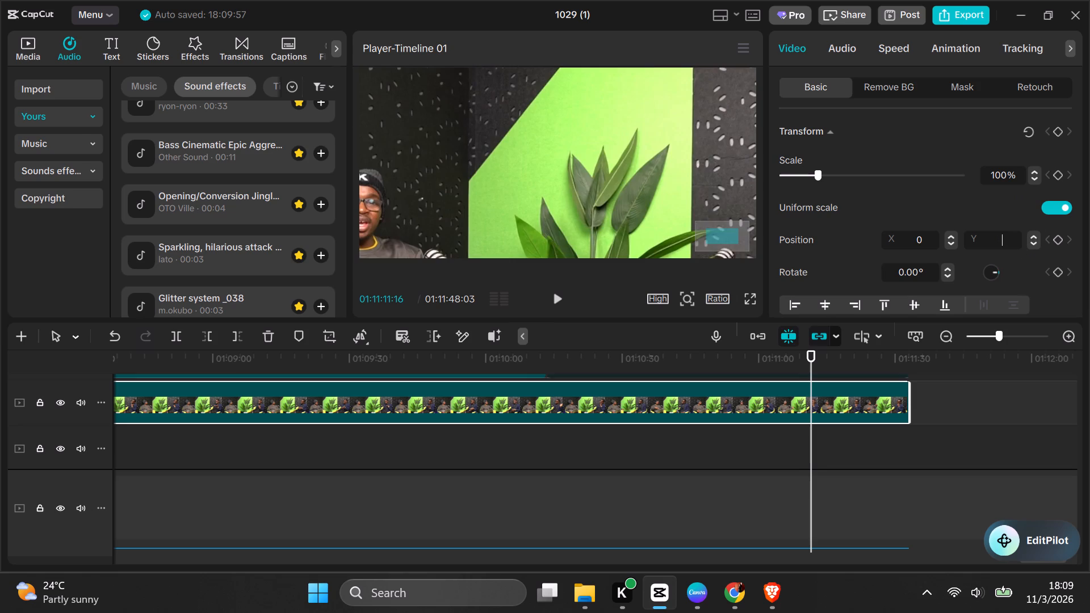
{"action": "key", "text": "0"}
{"action": "left_click", "coordinate": [988, 217]}
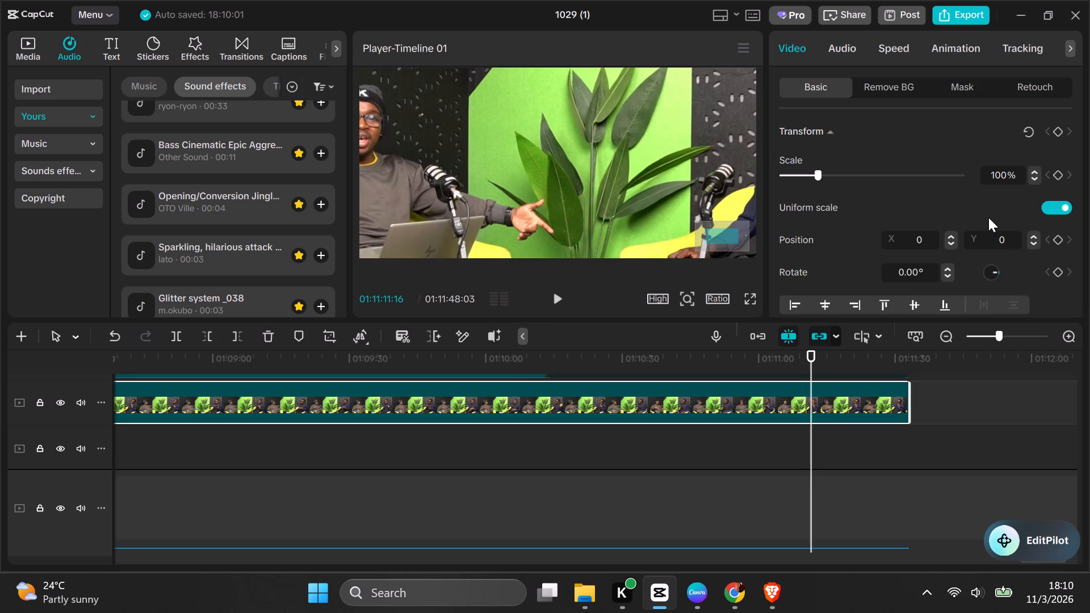
Reduce the player preview's magnification to fit the whole frame and check the restored wide shot full screen.
{"action": "left_click", "coordinate": [692, 296]}
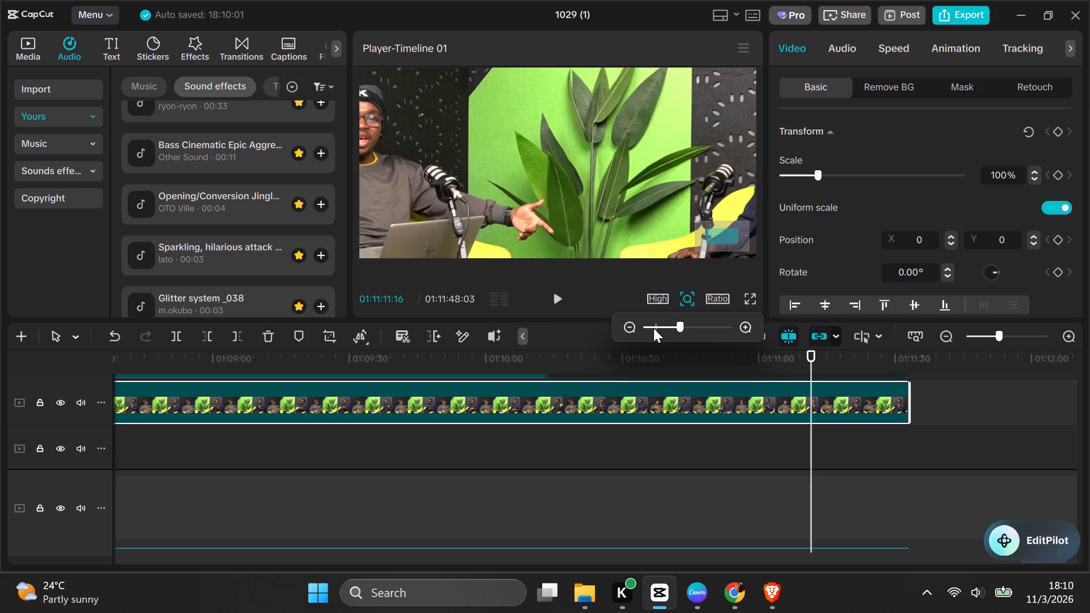
{"action": "left_click", "coordinate": [657, 327]}
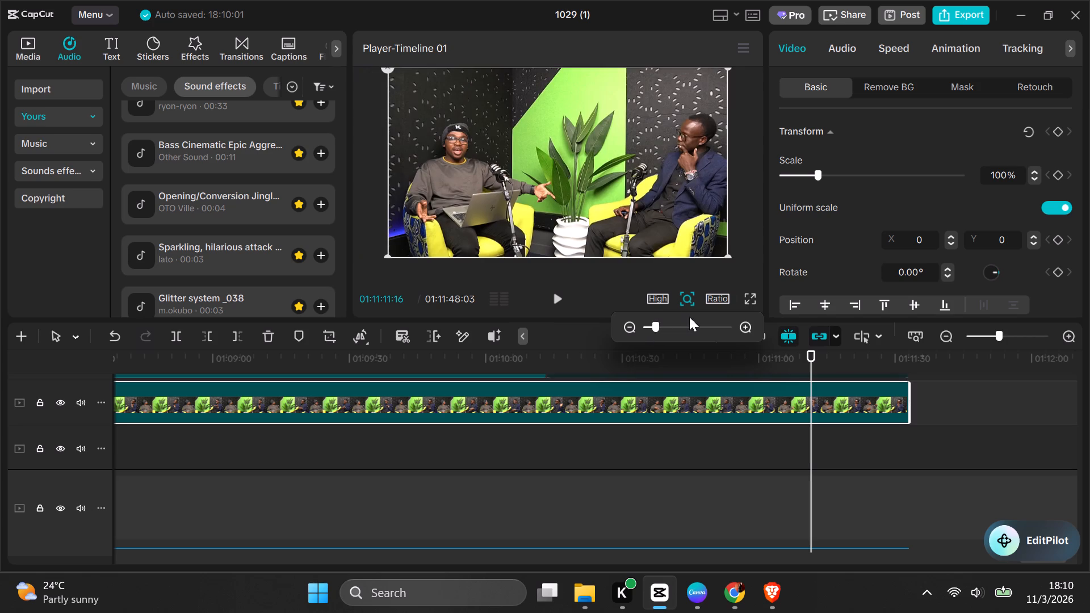
{"action": "left_click", "coordinate": [746, 301]}
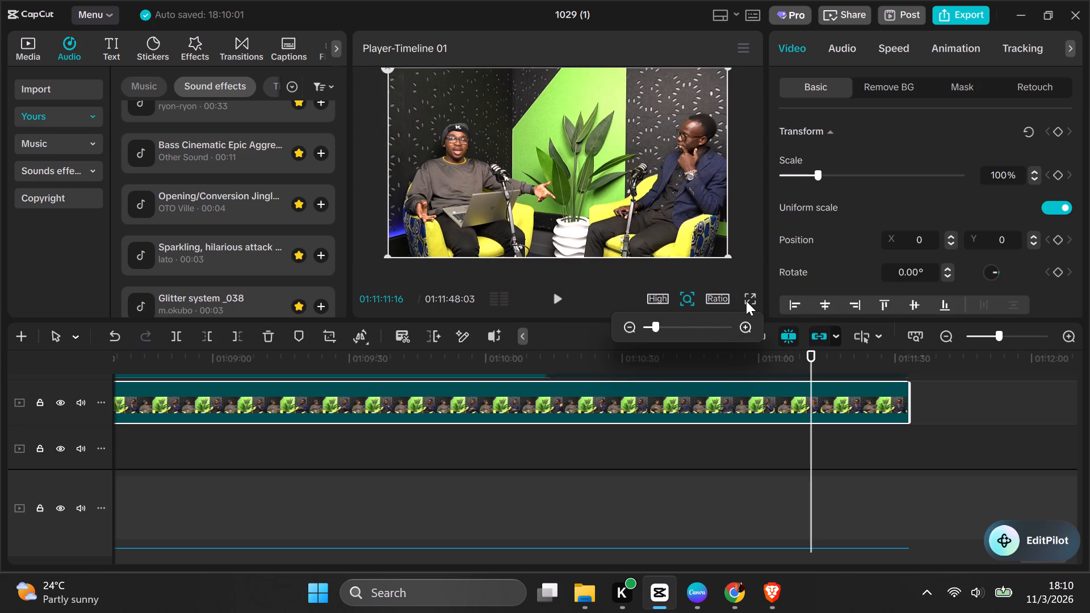
{"action": "left_click", "coordinate": [745, 301]}
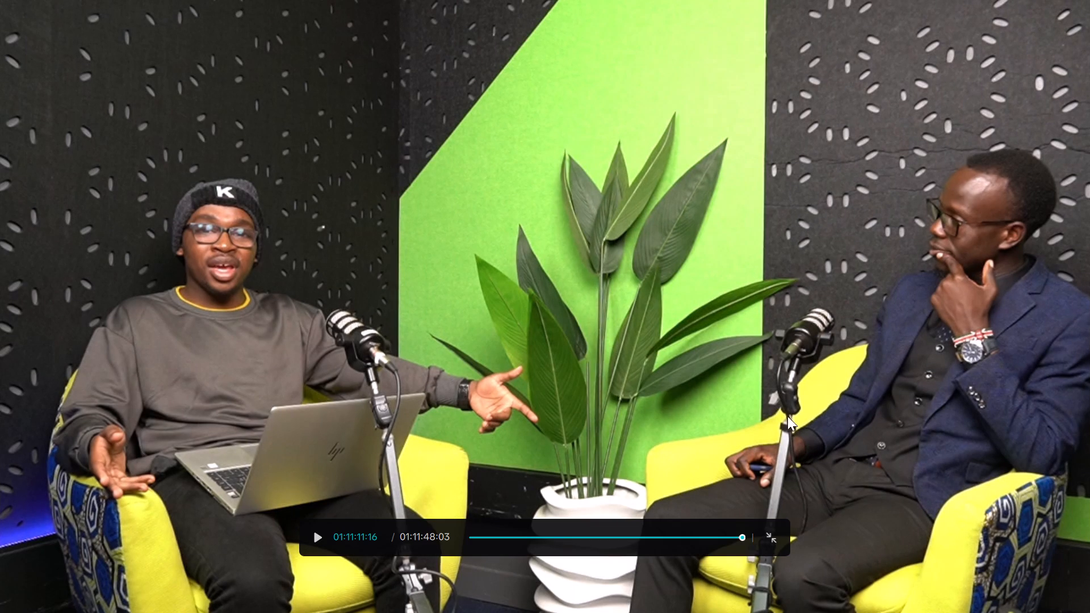
{"action": "left_click", "coordinate": [768, 532]}
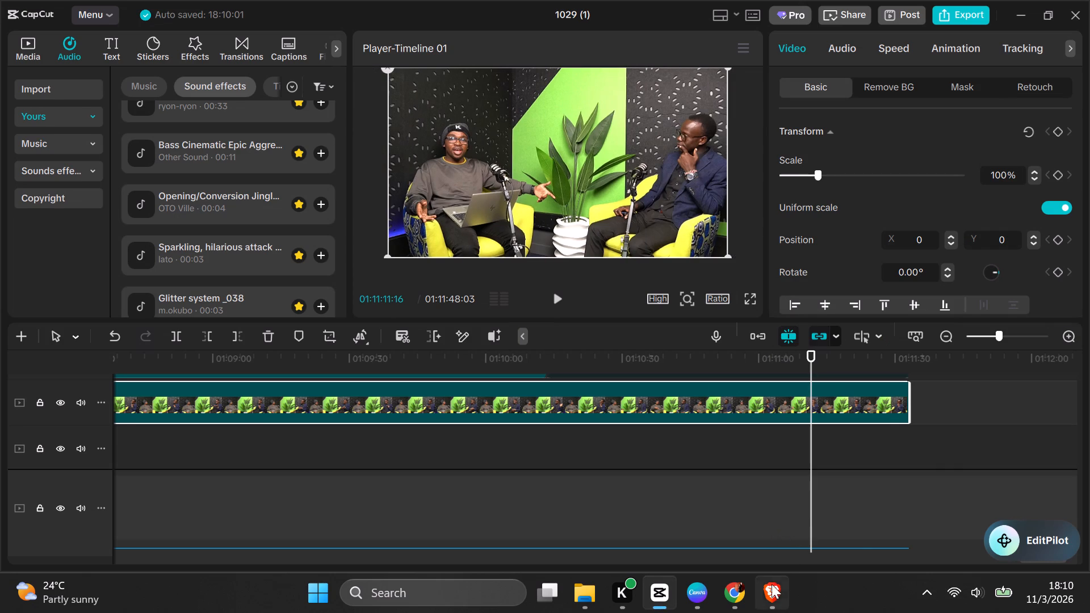
Switch to Canva and select the dark background image at the bottom of the WHY CHRISTIANITY thumbnail's layer stack.
{"action": "left_click", "coordinate": [701, 604]}
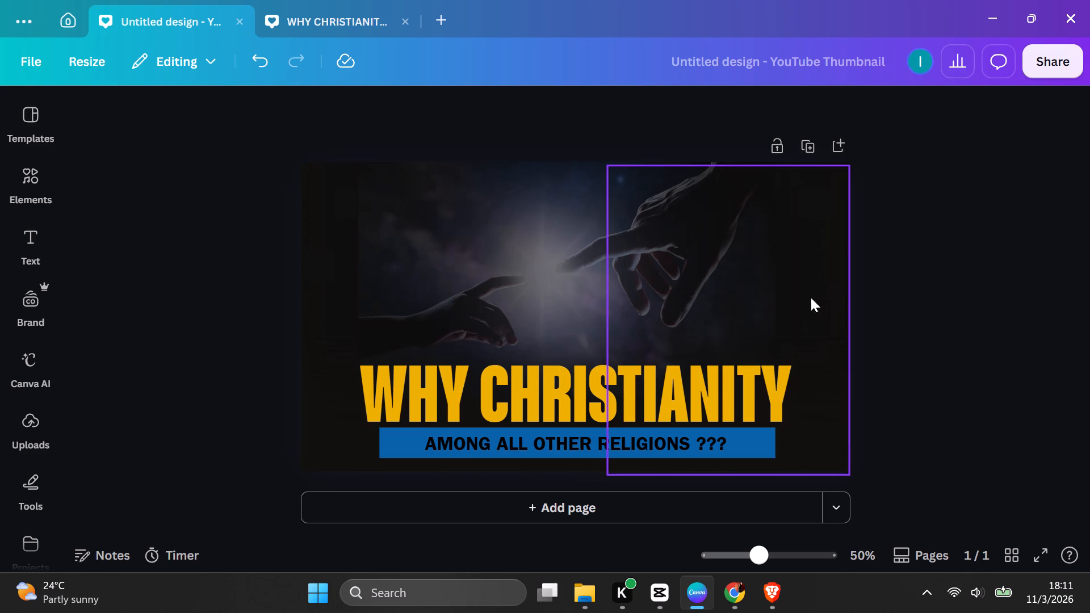
{"action": "left_click", "coordinate": [964, 281]}
{"action": "left_click", "coordinate": [657, 292]}
{"action": "left_click", "coordinate": [735, 102]}
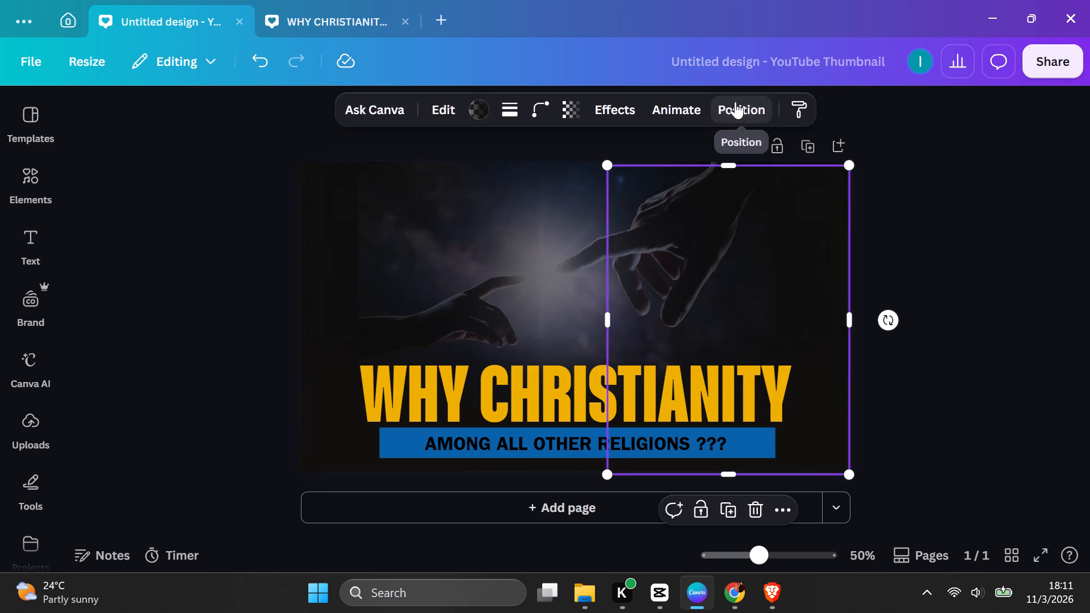
{"action": "scroll", "coordinate": [217, 424], "scroll_direction": "down", "scroll_amount": 4}
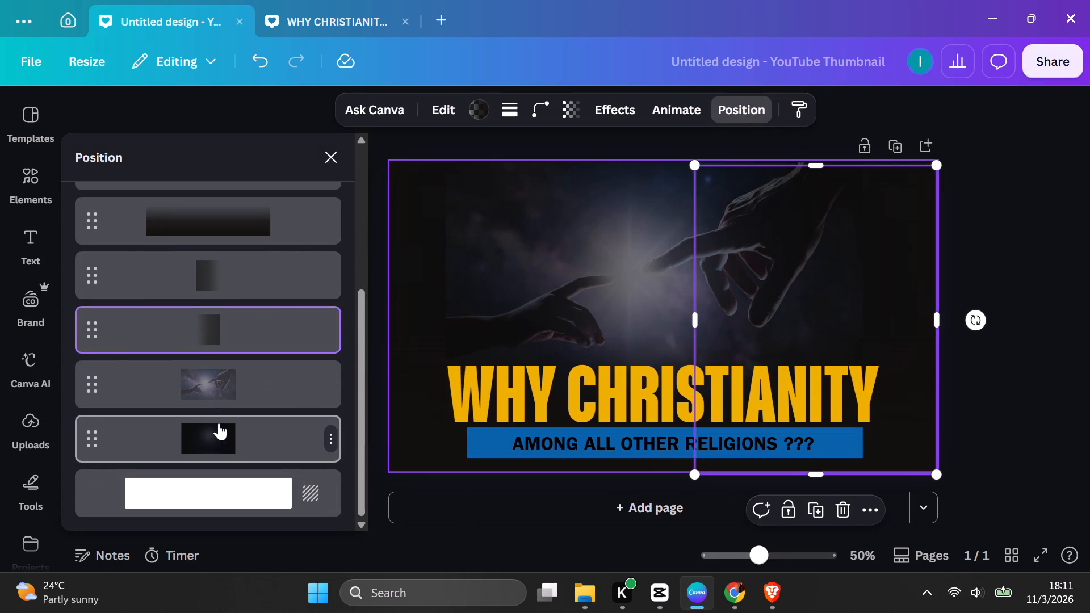
{"action": "left_click", "coordinate": [217, 427]}
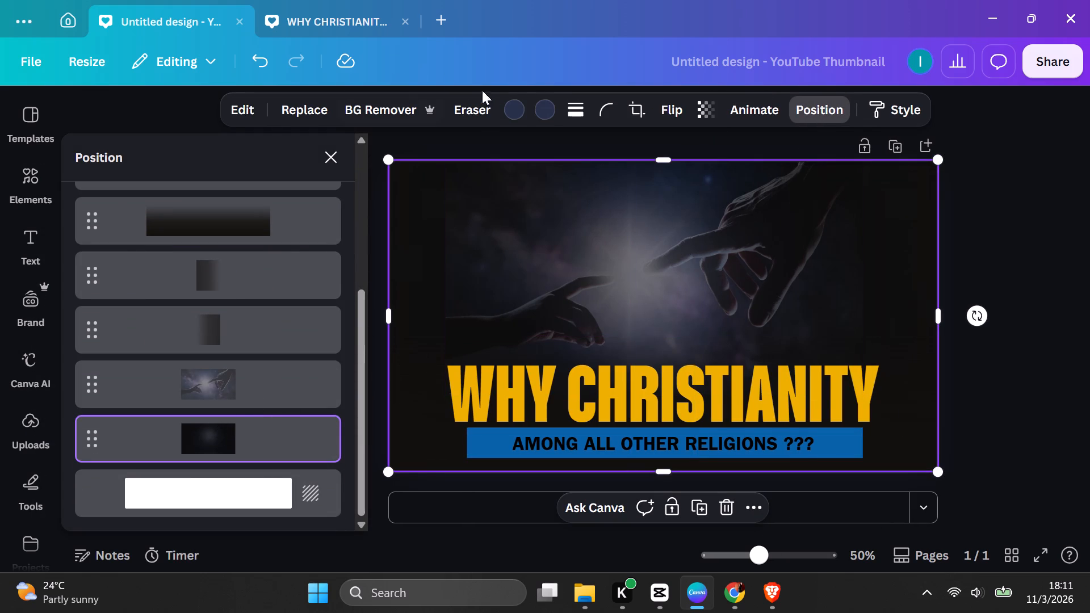
Start a file upload to the Canva uploads and browse the folders on New Volume (D:) for the image to upload.
{"action": "left_click", "coordinate": [36, 451]}
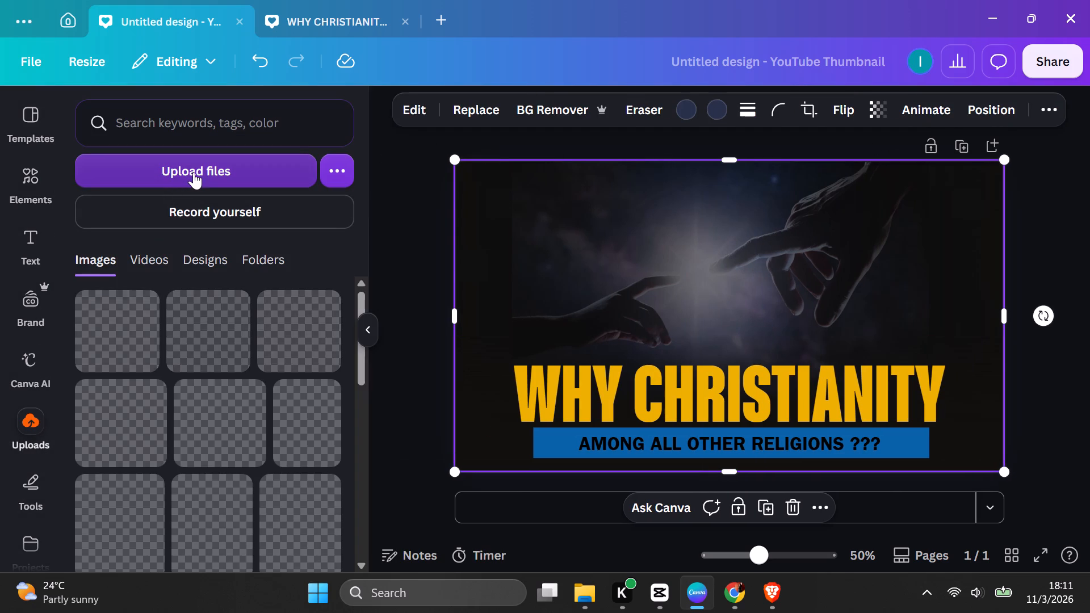
{"action": "left_click", "coordinate": [196, 171]}
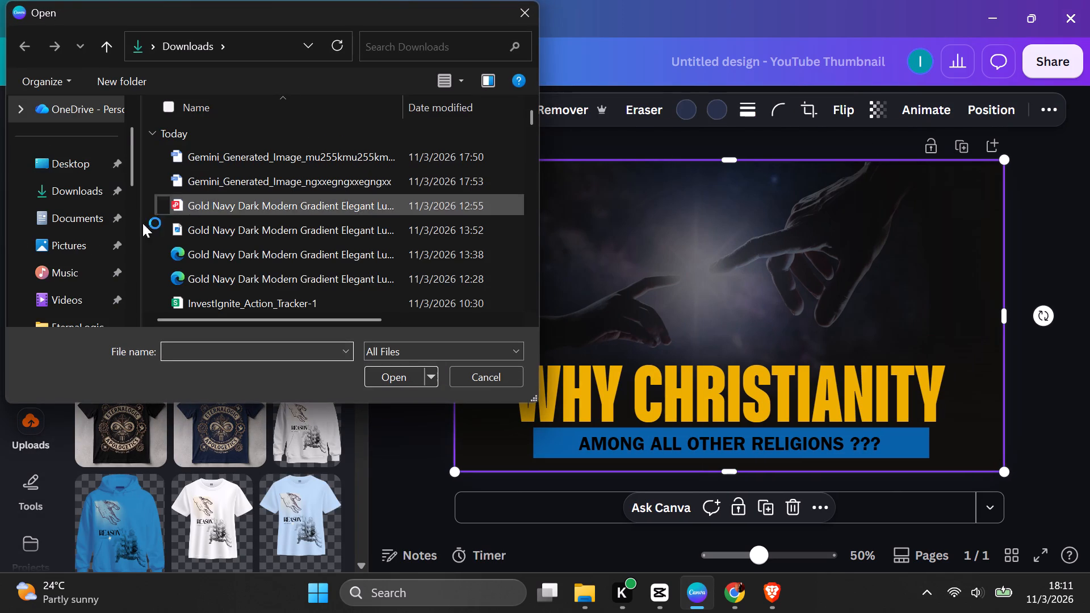
{"action": "scroll", "coordinate": [112, 243], "scroll_direction": "down", "scroll_amount": 3}
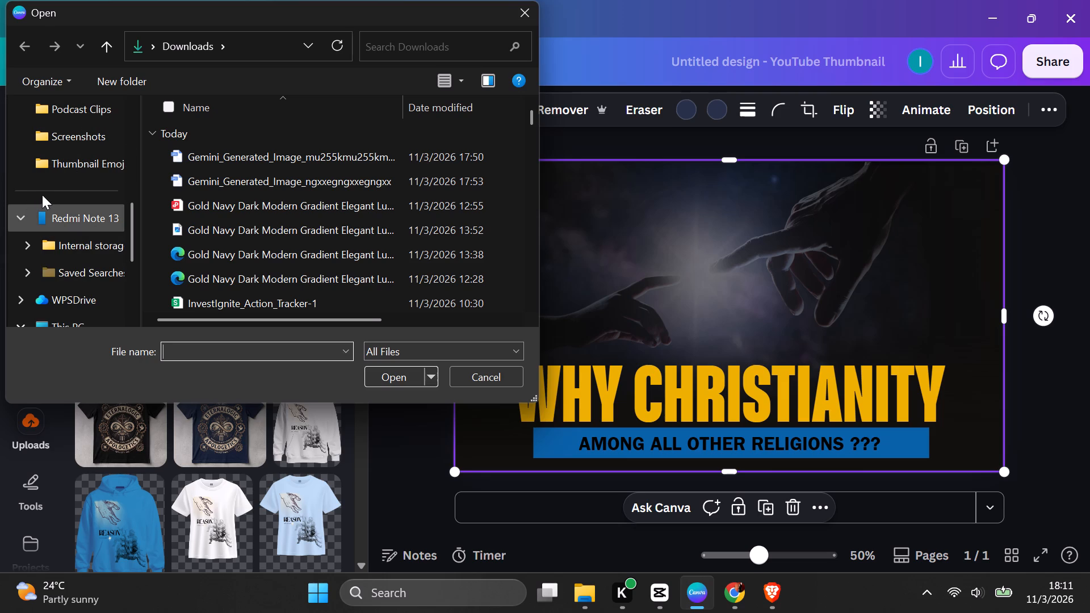
{"action": "scroll", "coordinate": [121, 179], "scroll_direction": "down", "scroll_amount": 3}
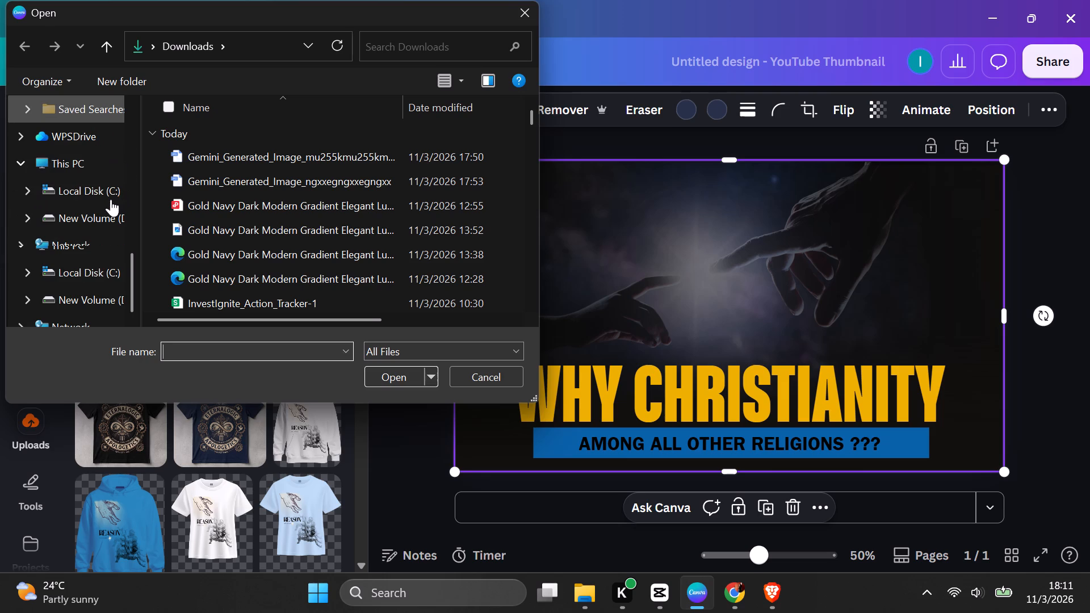
{"action": "double_click", "coordinate": [107, 211]}
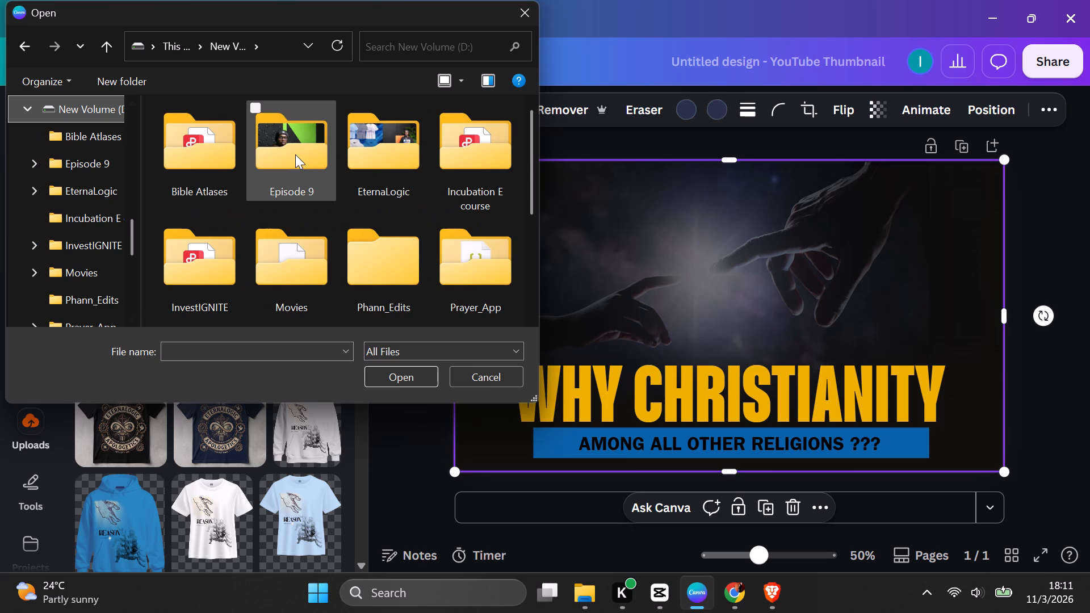
{"action": "scroll", "coordinate": [313, 162], "scroll_direction": "down", "scroll_amount": 2}
{"action": "scroll", "coordinate": [314, 162], "scroll_direction": "up", "scroll_amount": 2}
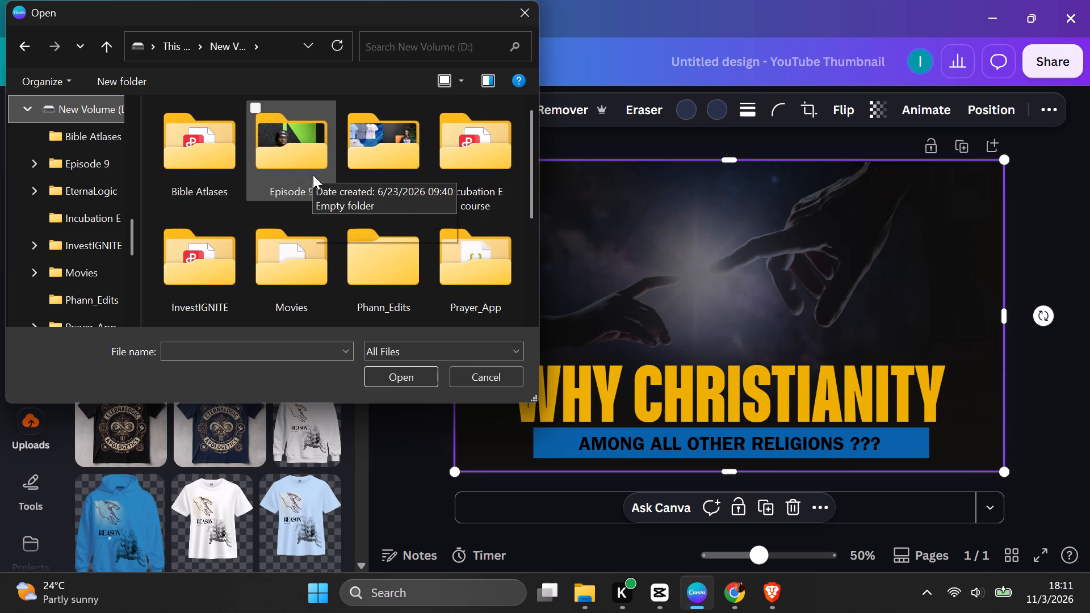
{"action": "scroll", "coordinate": [286, 188], "scroll_direction": "down", "scroll_amount": 2}
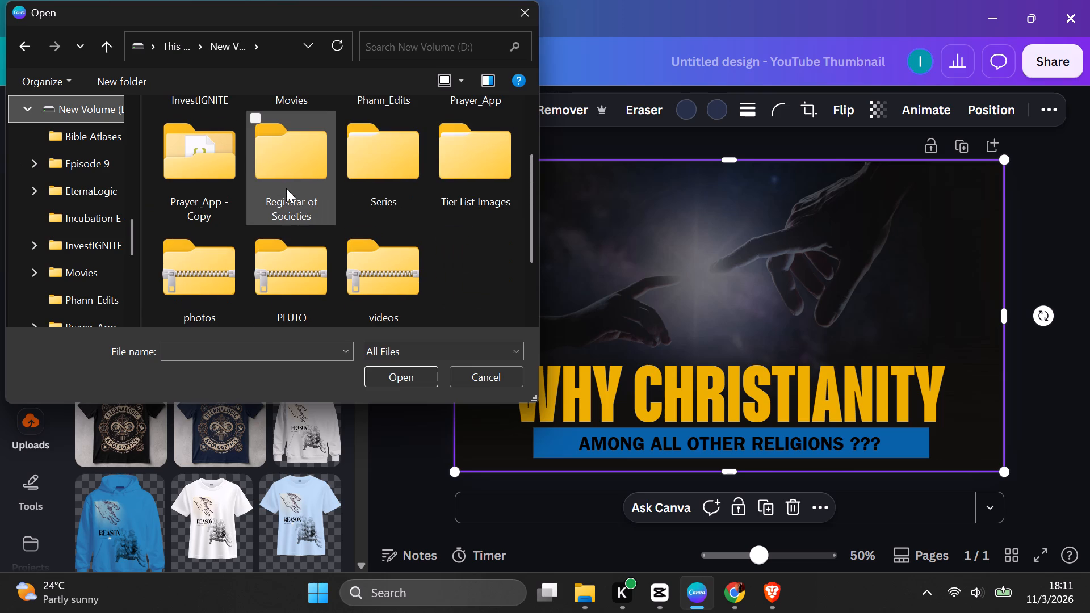
{"action": "scroll", "coordinate": [389, 188], "scroll_direction": "down", "scroll_amount": 3}
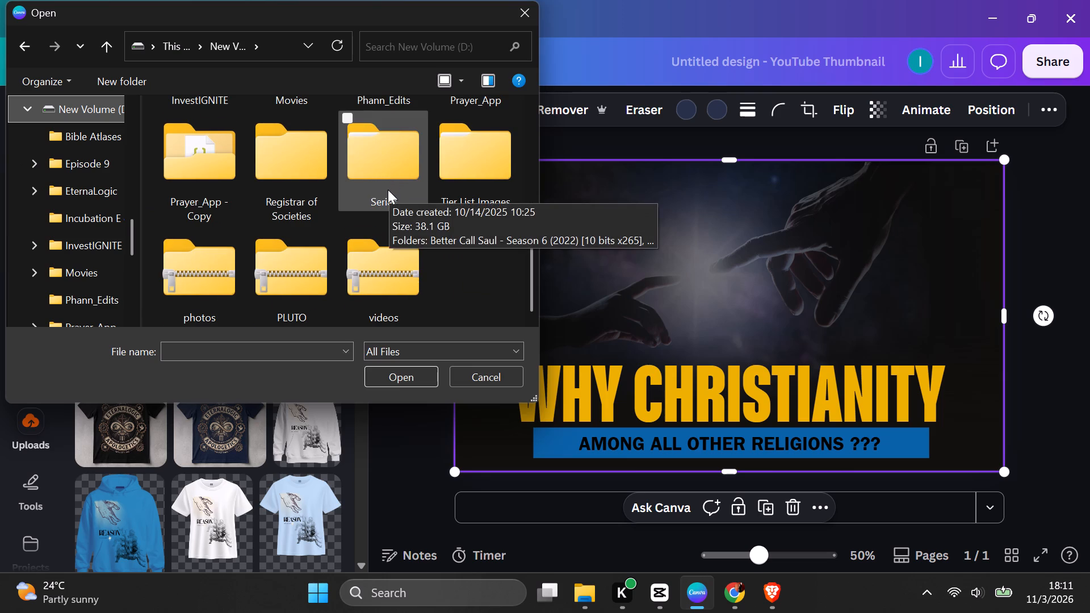
{"action": "scroll", "coordinate": [388, 190], "scroll_direction": "up", "scroll_amount": 2}
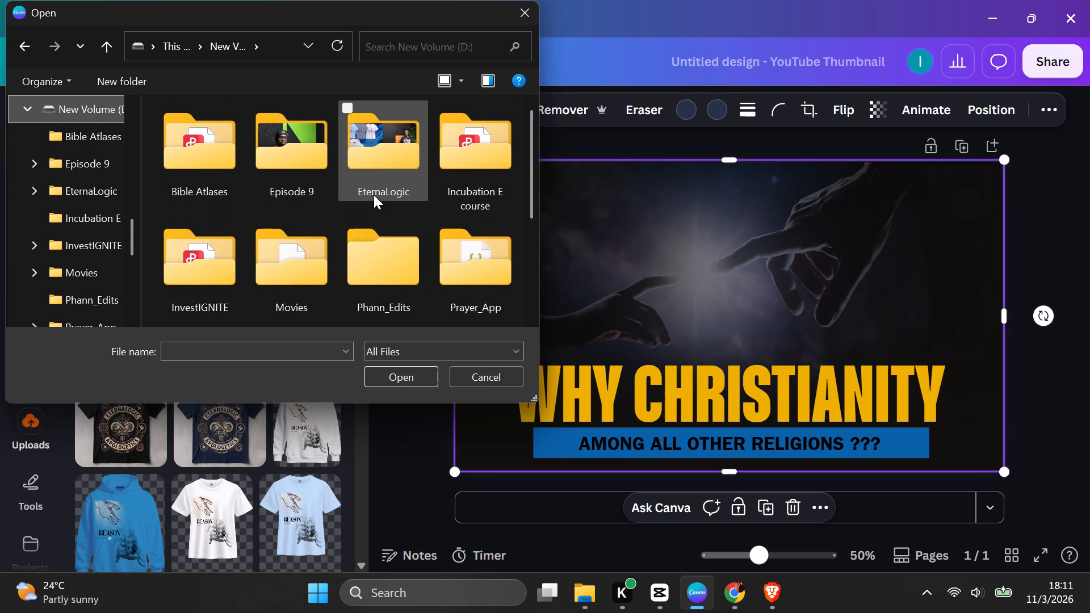